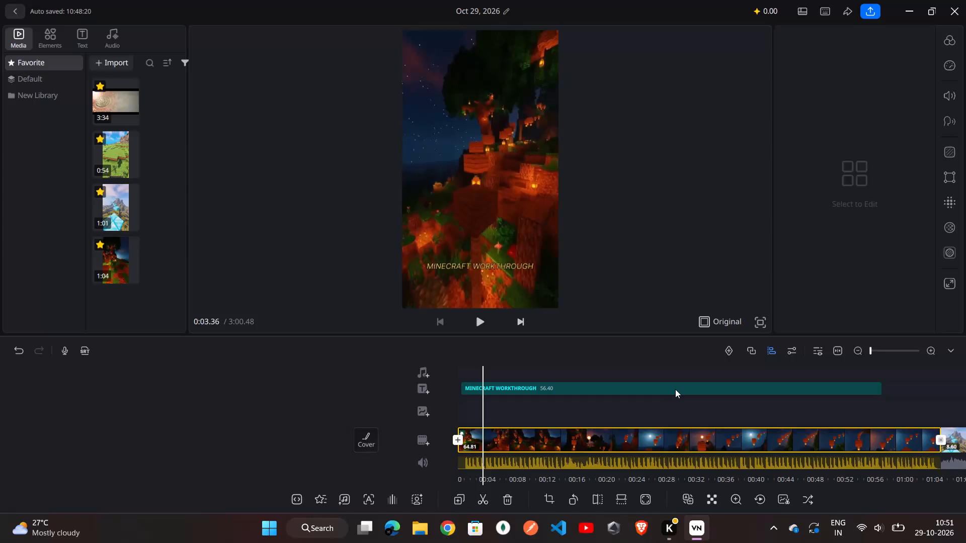
Extend the MINECRAFT WORKTHROUGH text layer on the timeline to a duration of about 117 s.
click(675, 389)
click(675, 389)
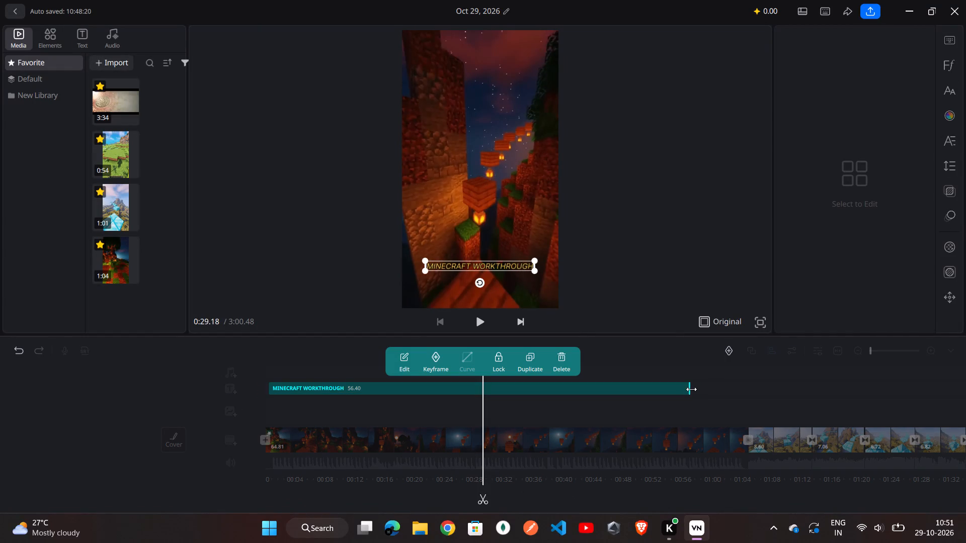
click(684, 390)
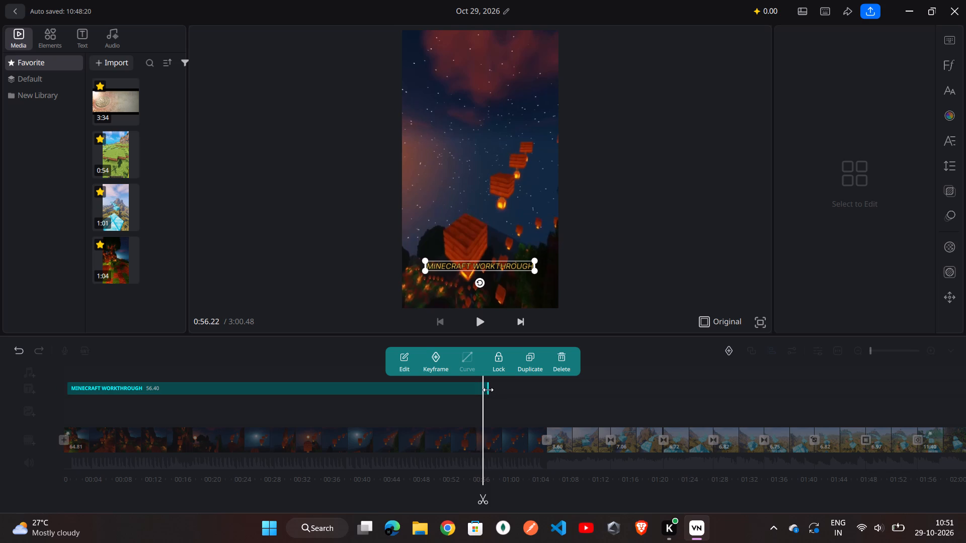
drag(489, 389, 553, 413)
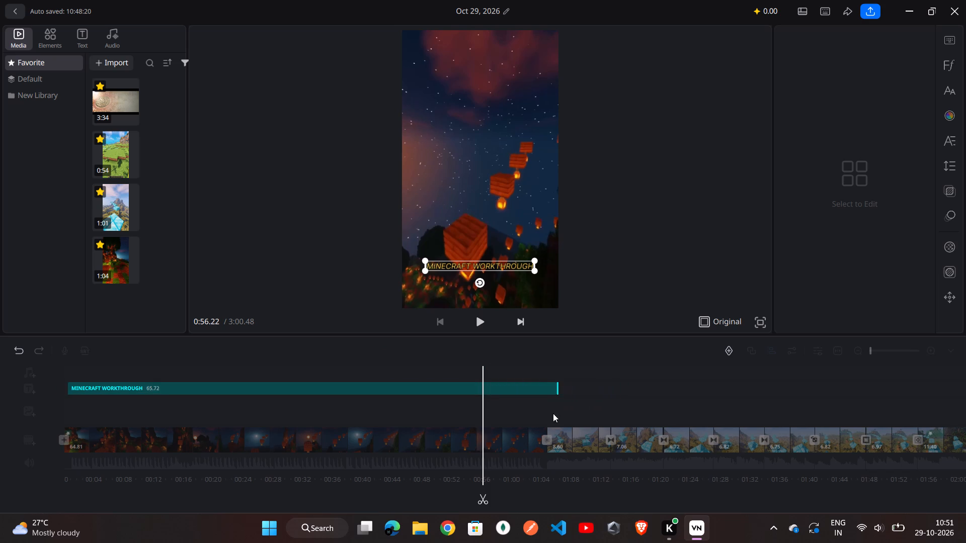
drag(553, 413, 938, 437)
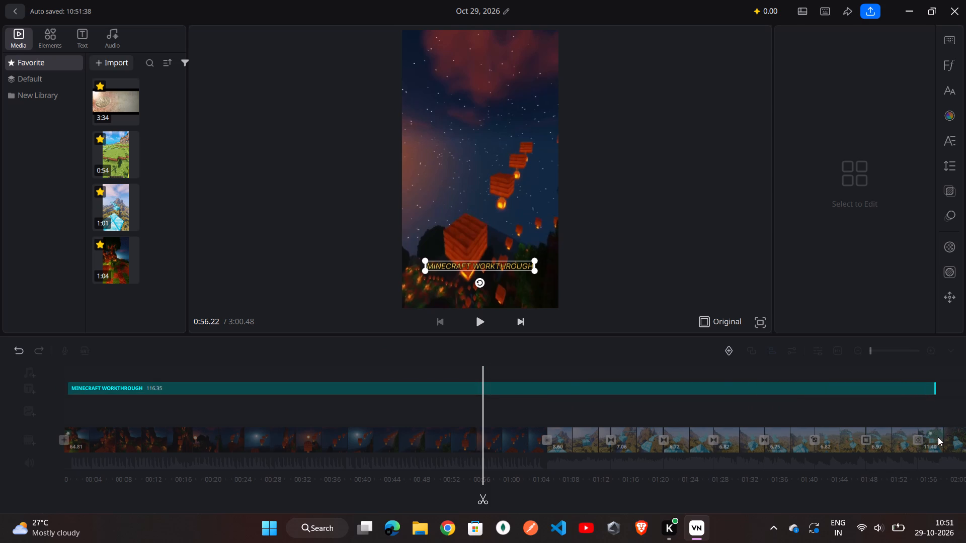
drag(938, 437, 942, 437)
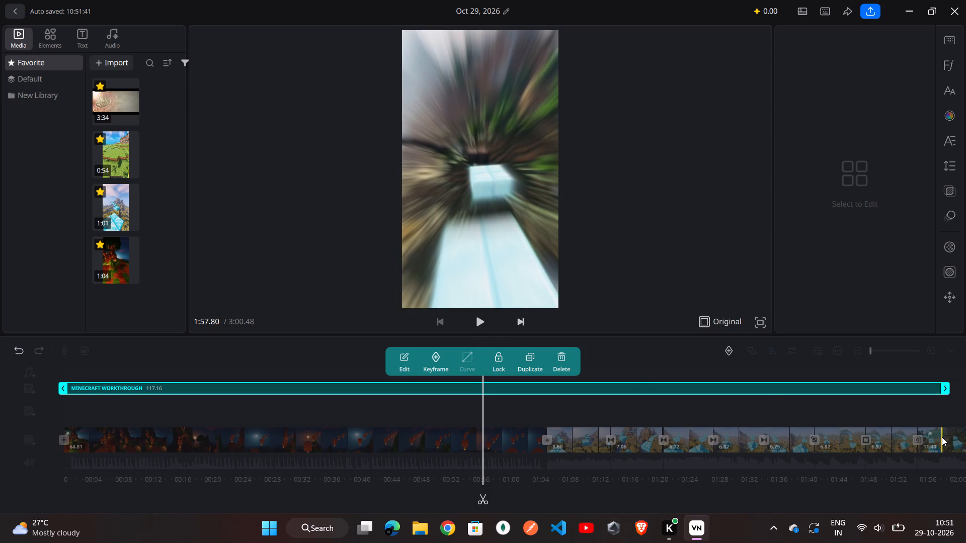
Change the MINECRAFT WORKTHROUGH title's font style to Bold.
click(407, 361)
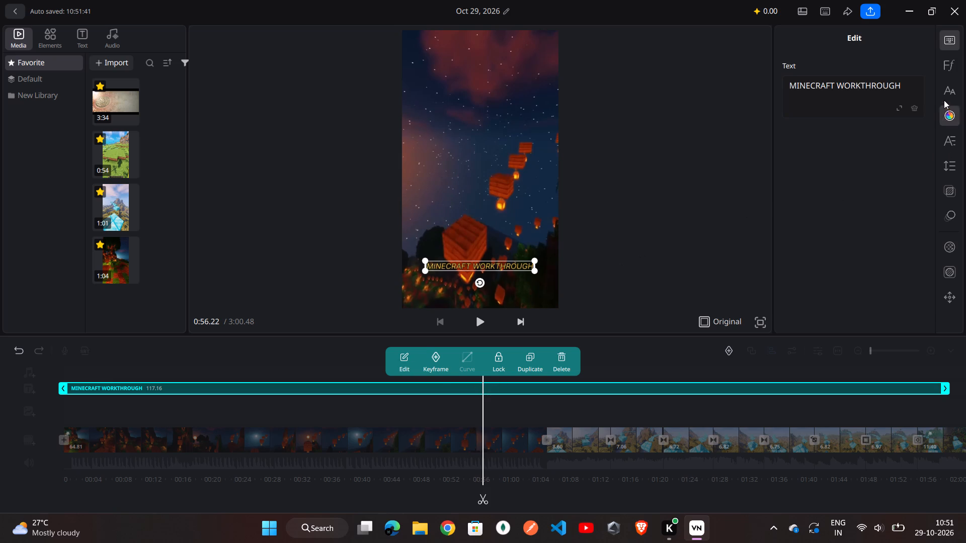
click(947, 93)
click(945, 66)
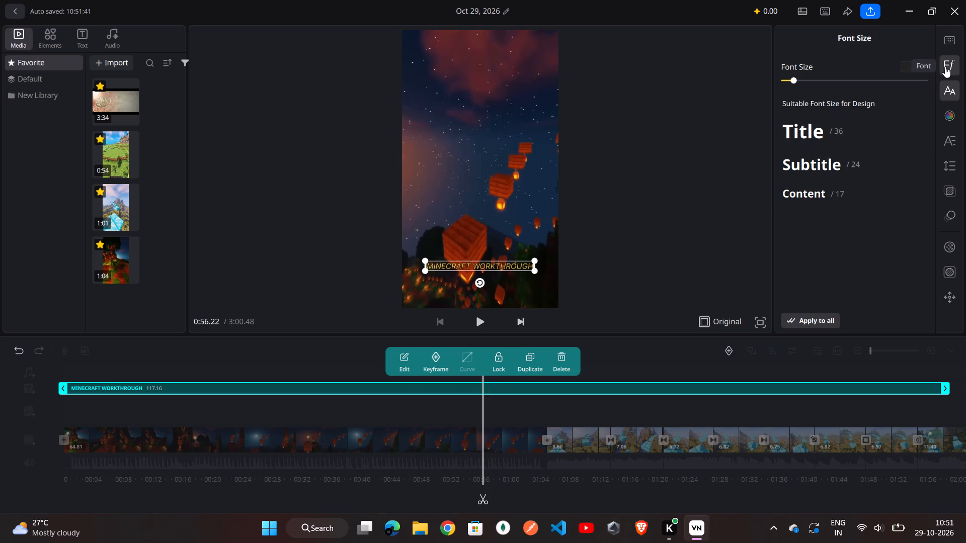
scroll(843, 236, down, 2)
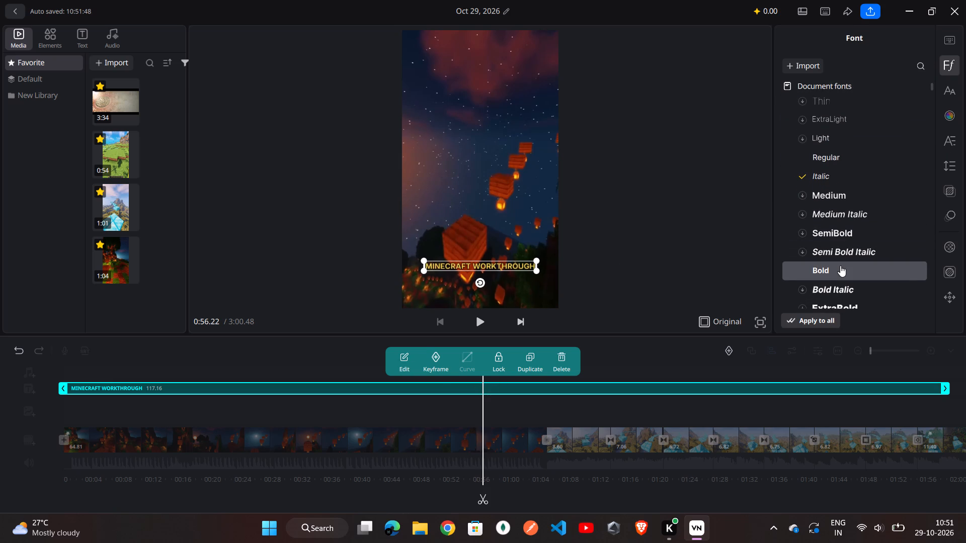
click(840, 265)
click(635, 373)
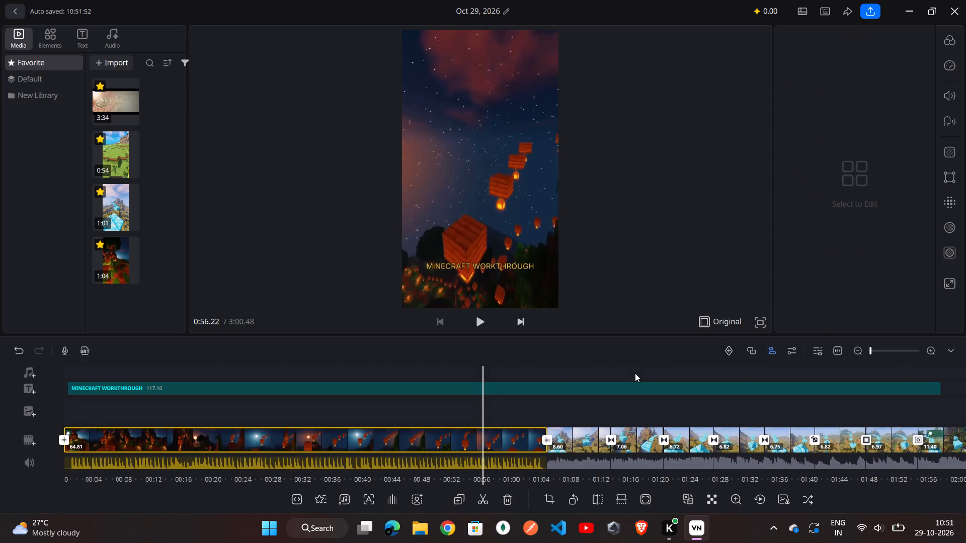
Split the first video clip at about 6.4 s on the timeline.
scroll(441, 402, right, 5)
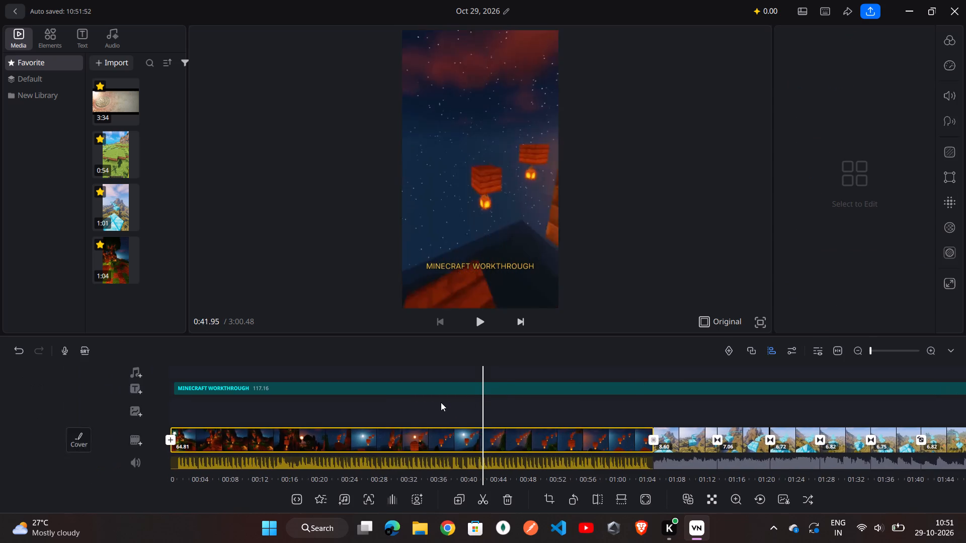
scroll(441, 402, right, 15)
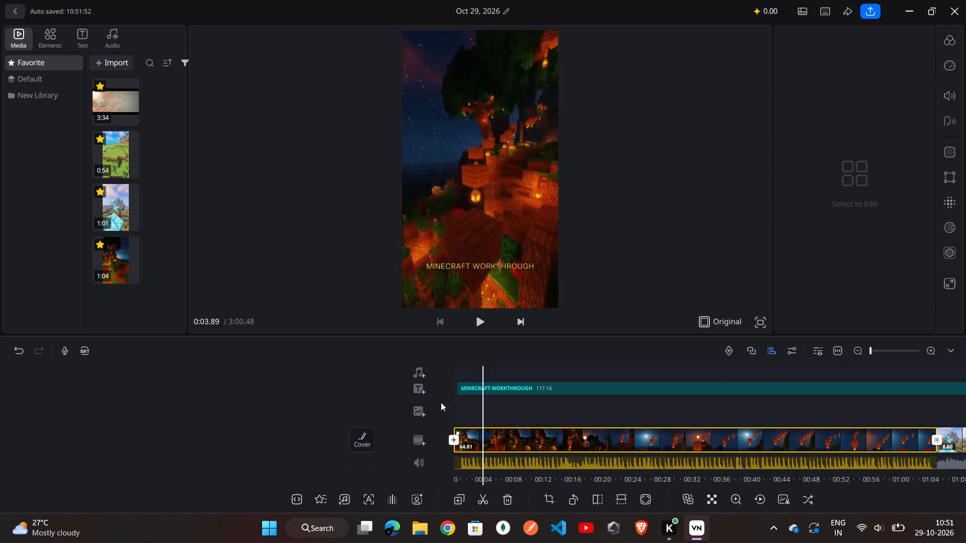
scroll(441, 402, right, 5)
scroll(441, 402, left, 4)
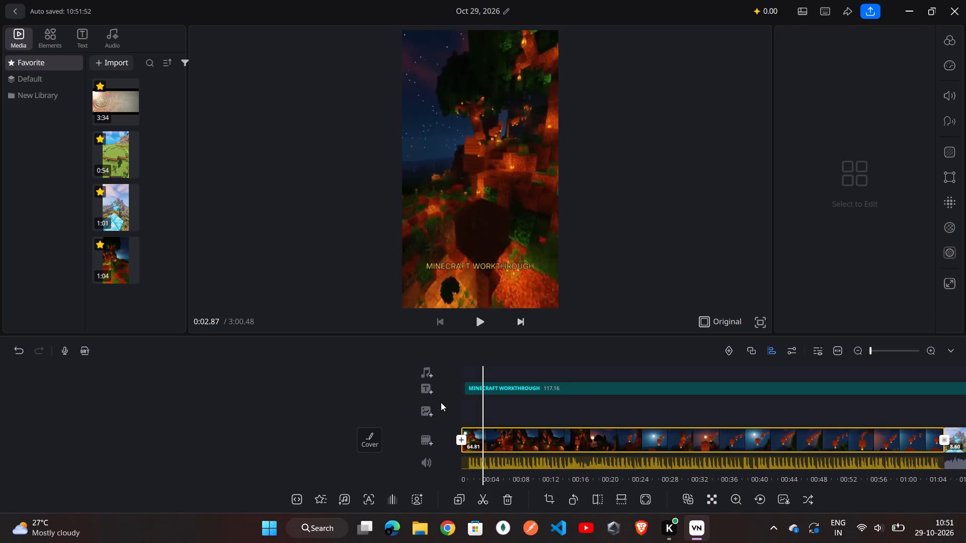
scroll(441, 402, left, 2)
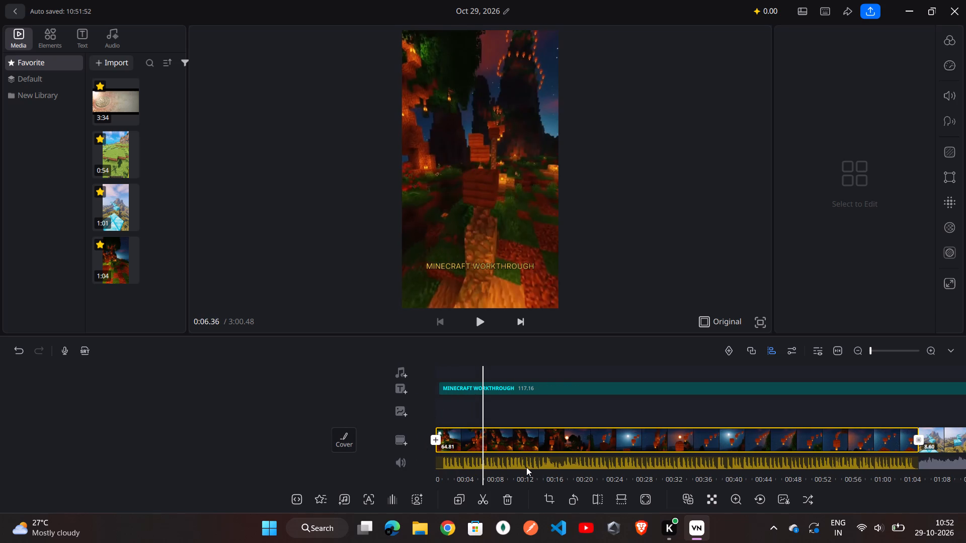
click(528, 443)
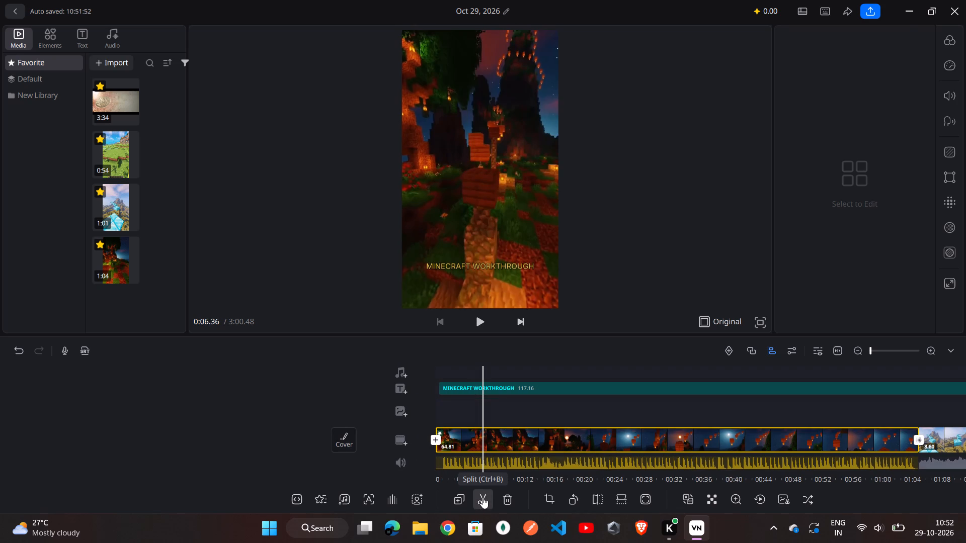
key(ctrl+b)
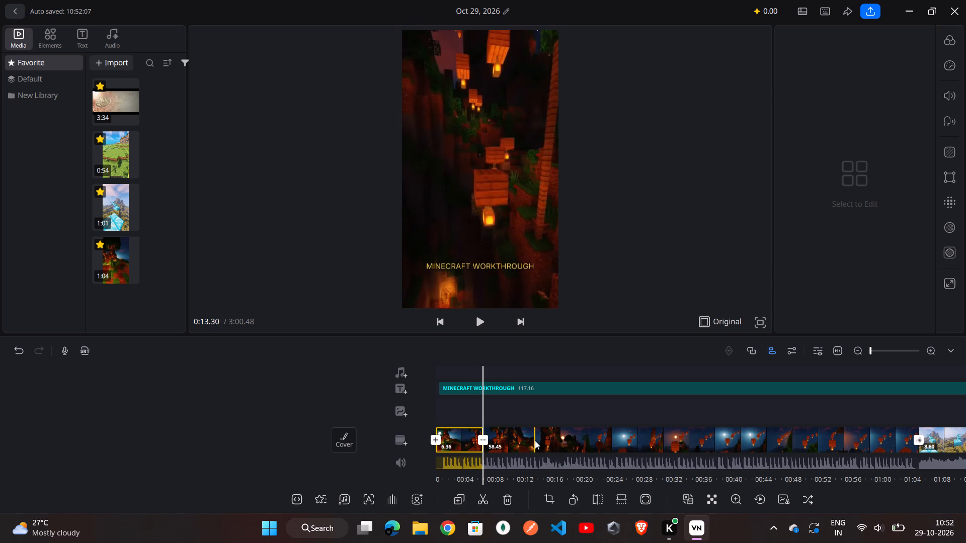
Split the remaining part of the night-scene clip at about 12.4, 18.2, 23.8 and 30.5 s.
scroll(535, 440, left, 2)
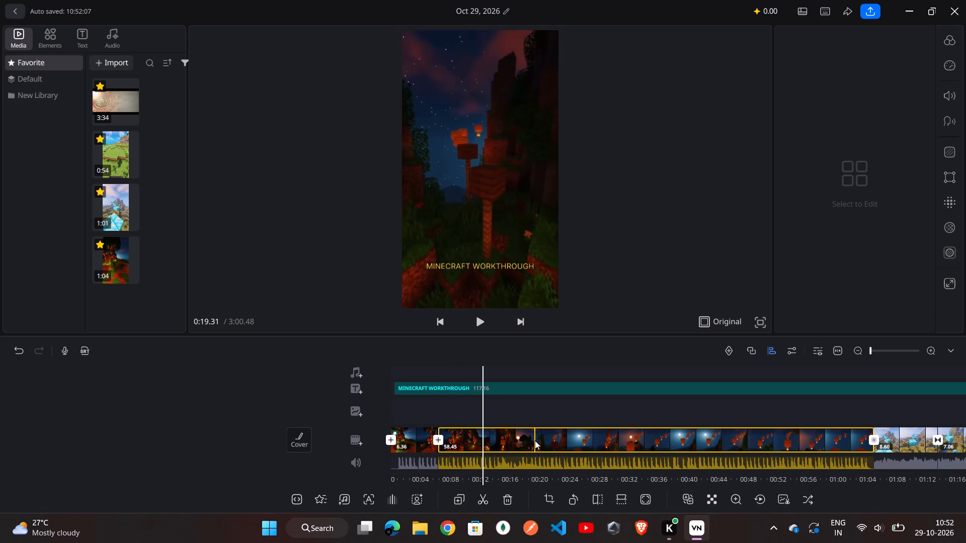
key(ctrl+b)
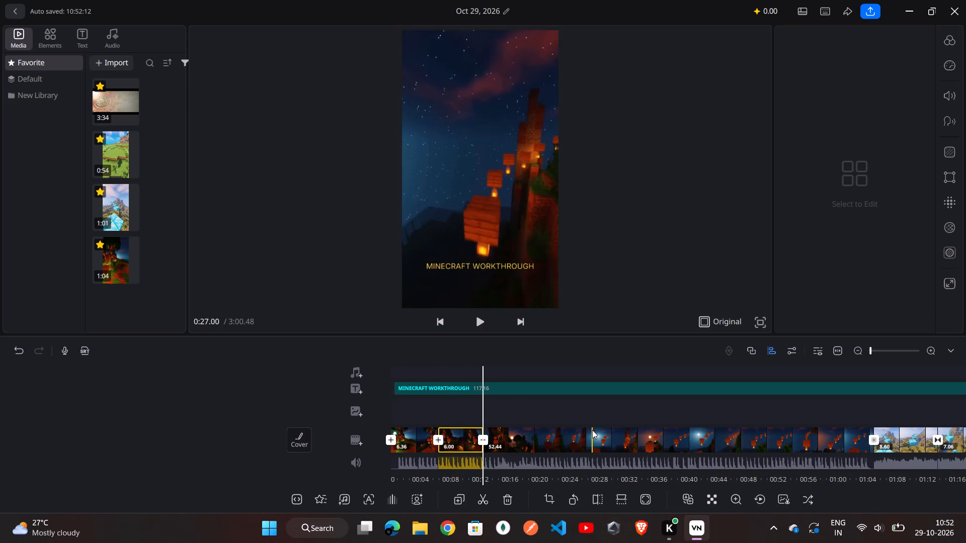
scroll(592, 430, left, 2)
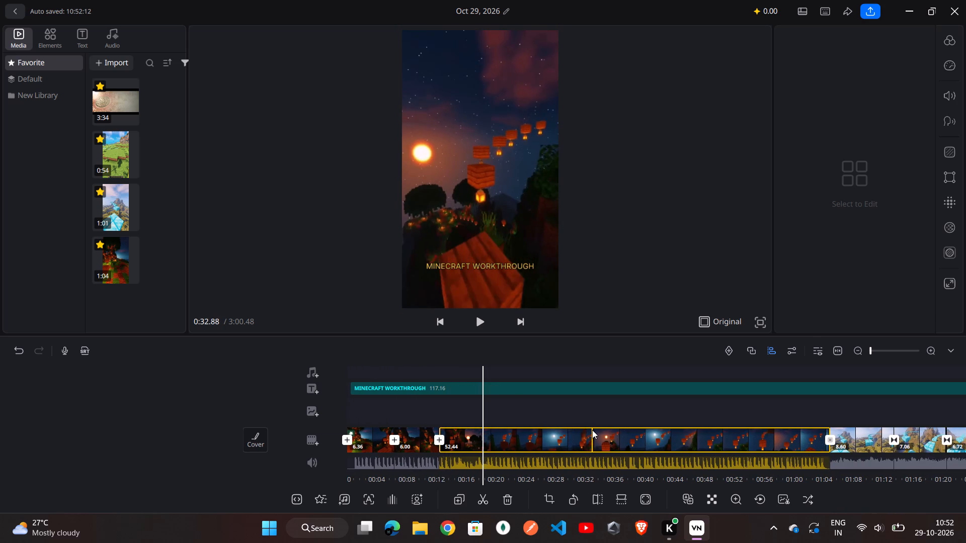
key(ctrl+b)
scroll(589, 433, left, 1)
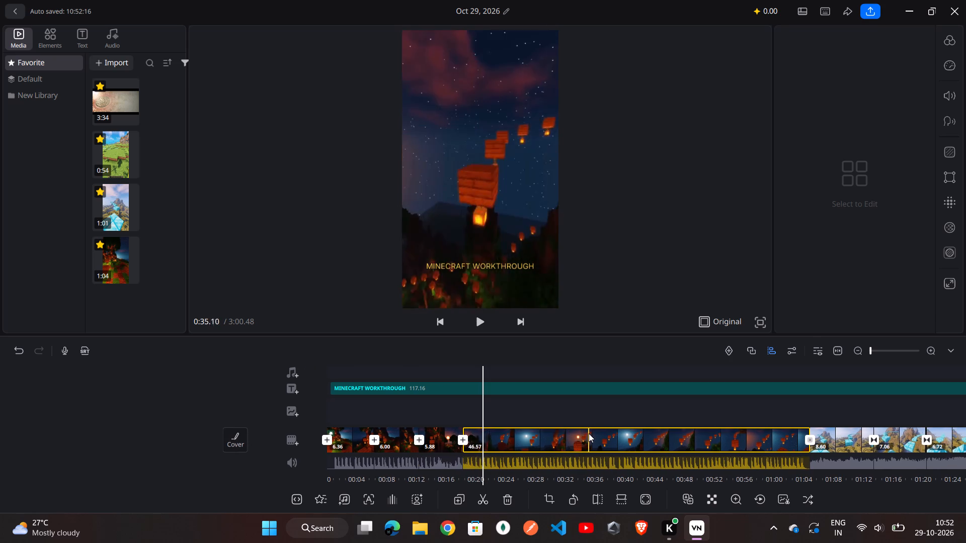
scroll(589, 433, left, 2)
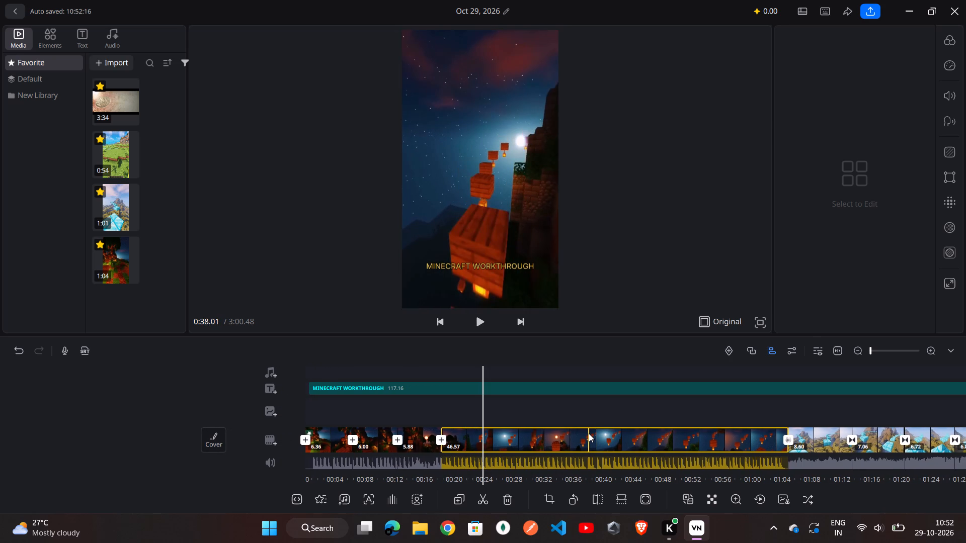
key(ctrl+b)
scroll(589, 433, left, 2)
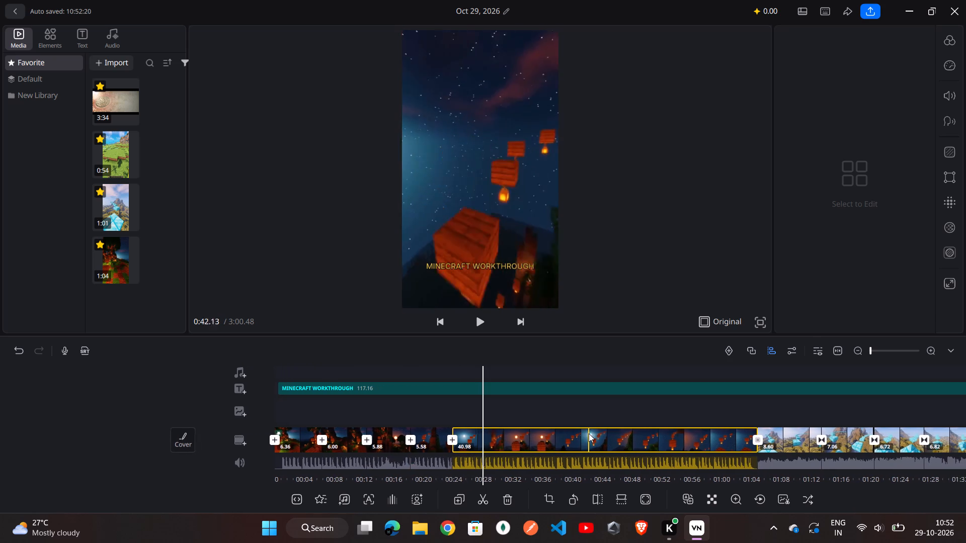
scroll(589, 433, left, 2)
key(ctrl+b)
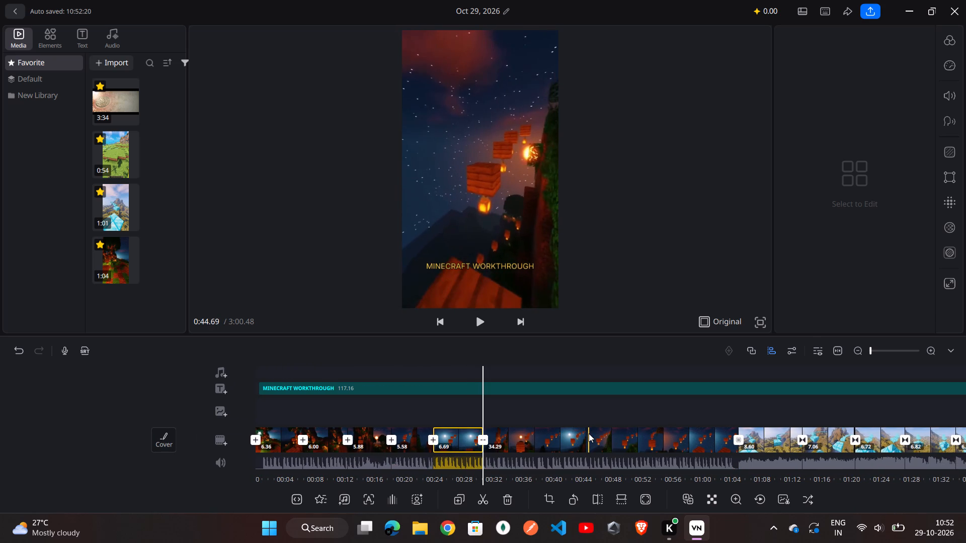
Split the rest of the night-scene clip at about 41 s and 51 s.
scroll(589, 433, left, 2)
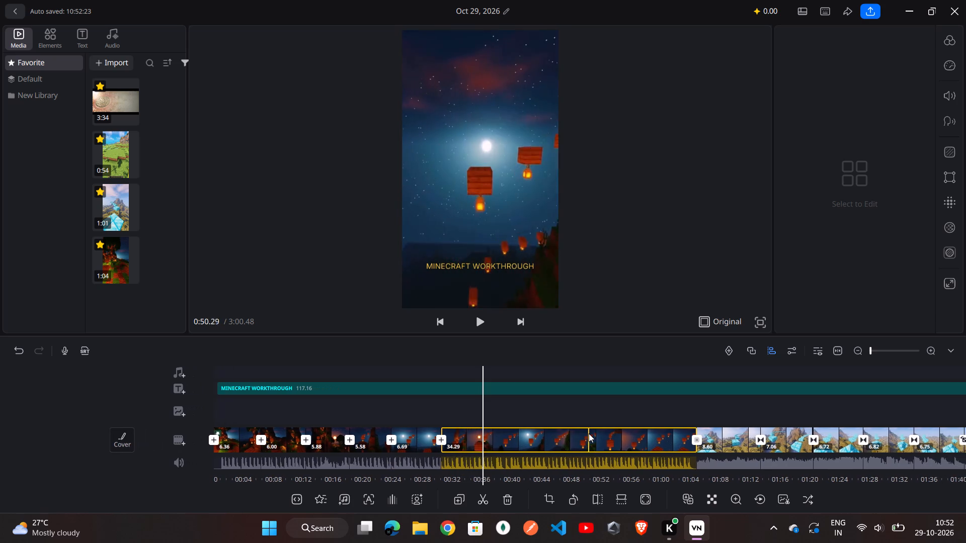
scroll(589, 433, left, 2)
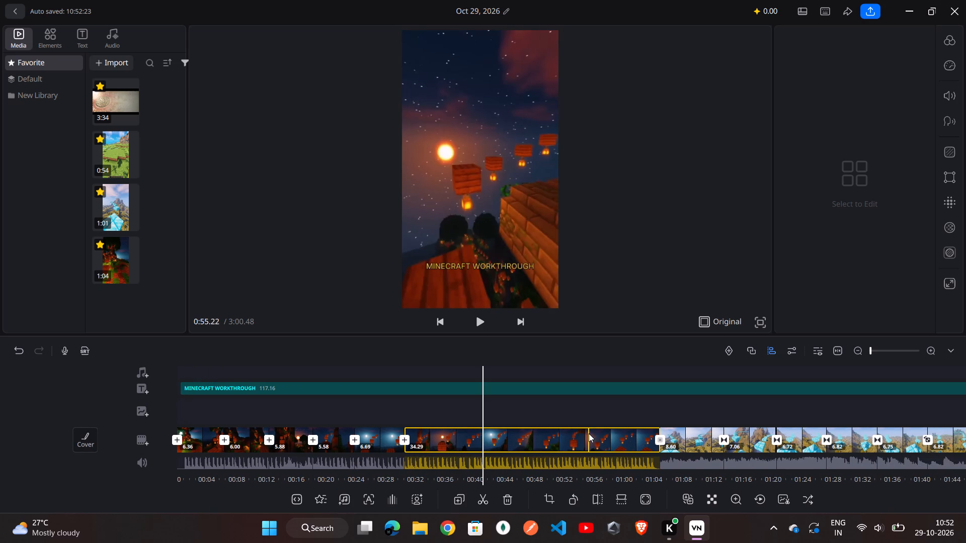
key(ctrl+b)
scroll(589, 433, left, 2)
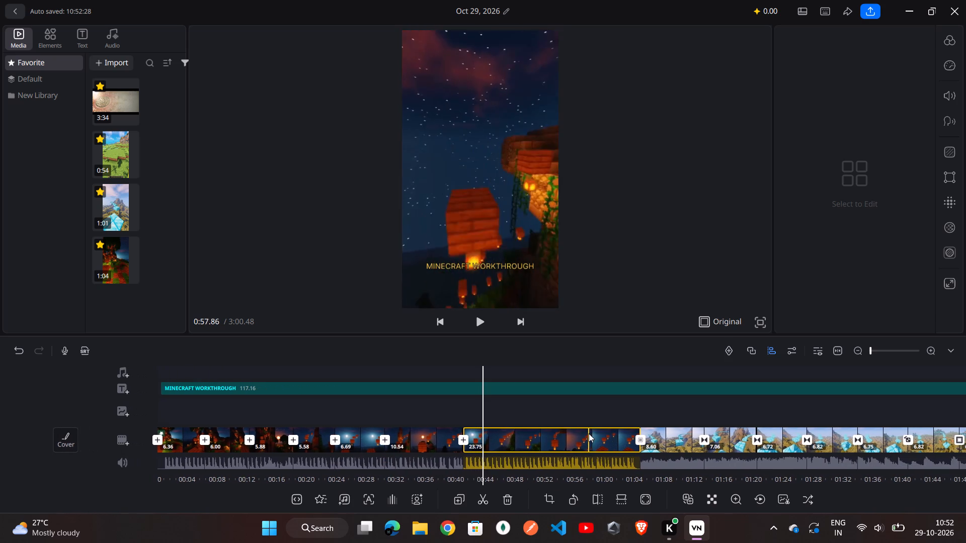
scroll(589, 433, left, 4)
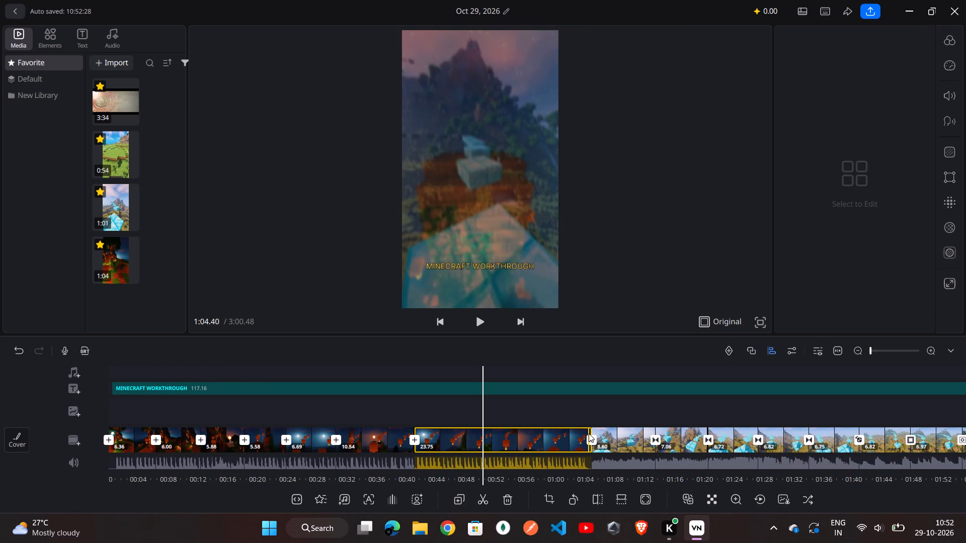
scroll(589, 433, left, 1)
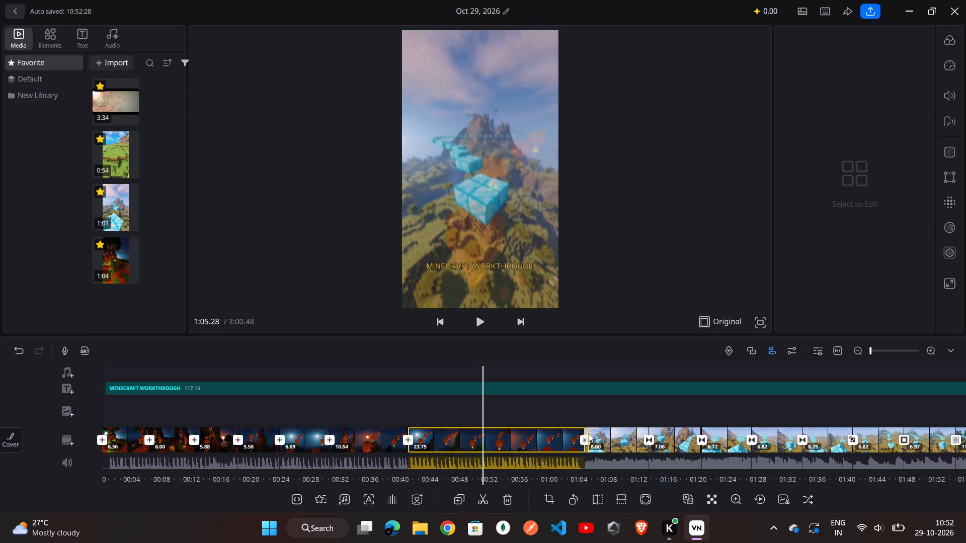
key(ctrl+b)
Add a Black transition with a duration of 1.2 at the start of the first night-scene segment.
scroll(589, 433, right, 2)
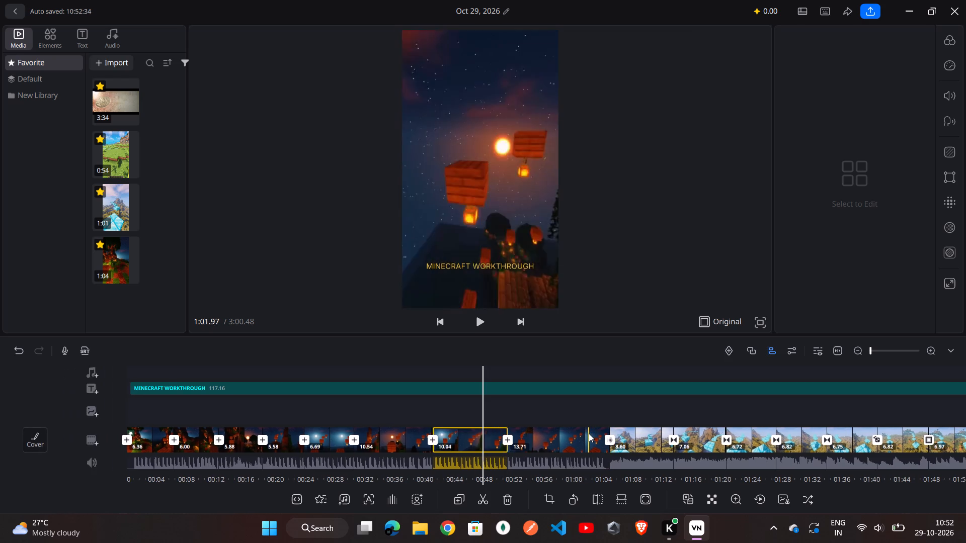
scroll(589, 433, right, 10)
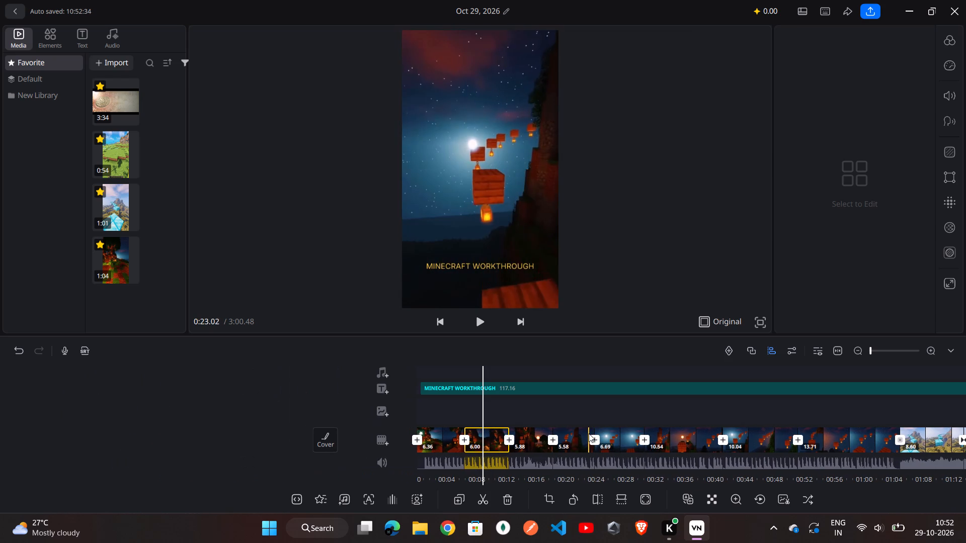
click(417, 438)
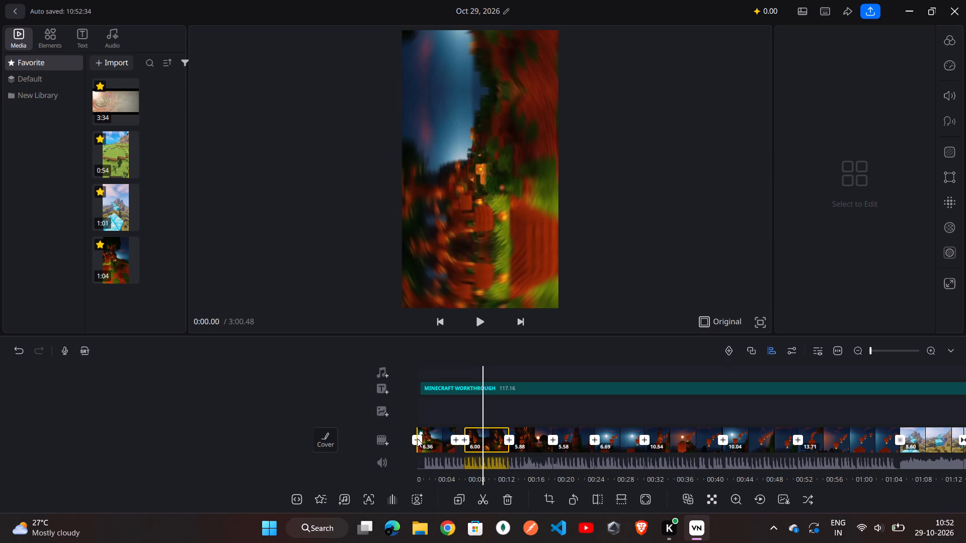
click(417, 438)
drag(417, 438, 406, 427)
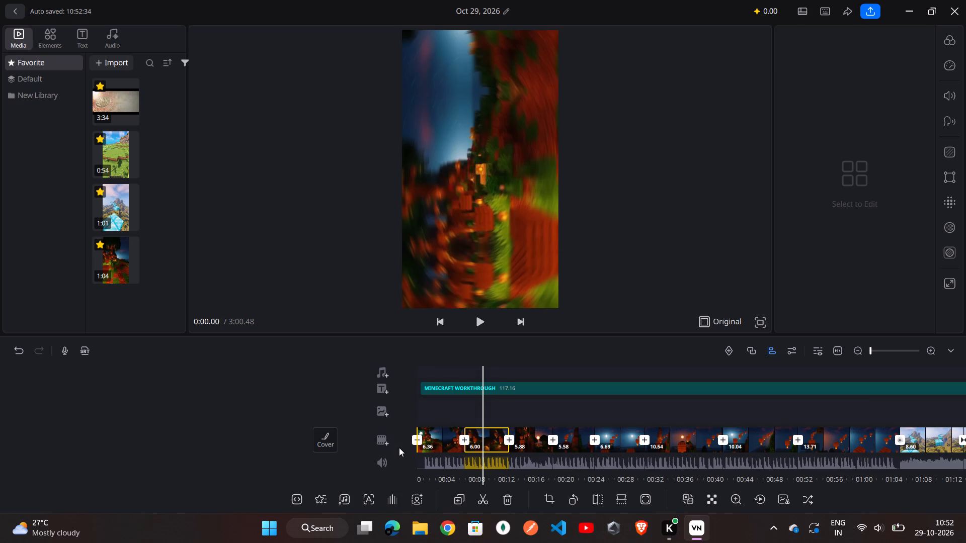
click(399, 447)
click(418, 438)
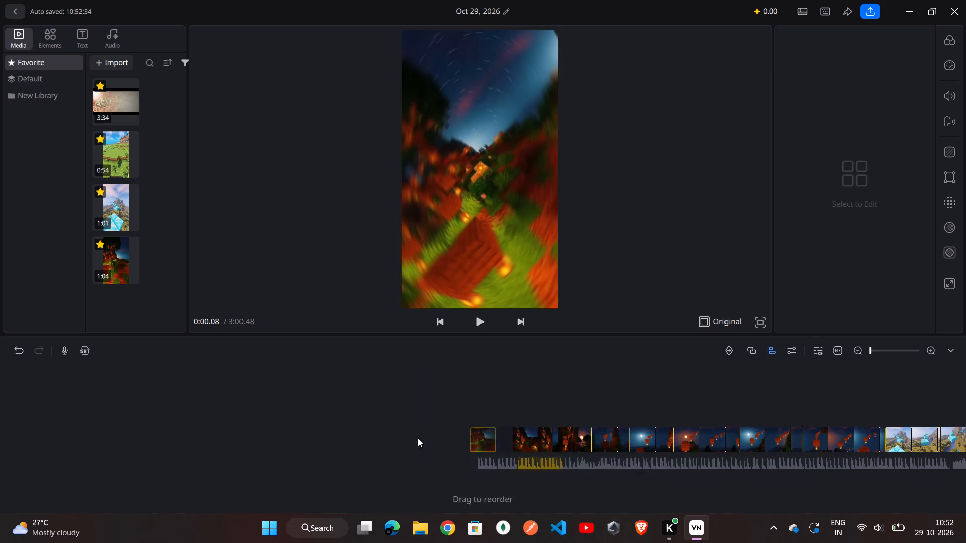
click(418, 438)
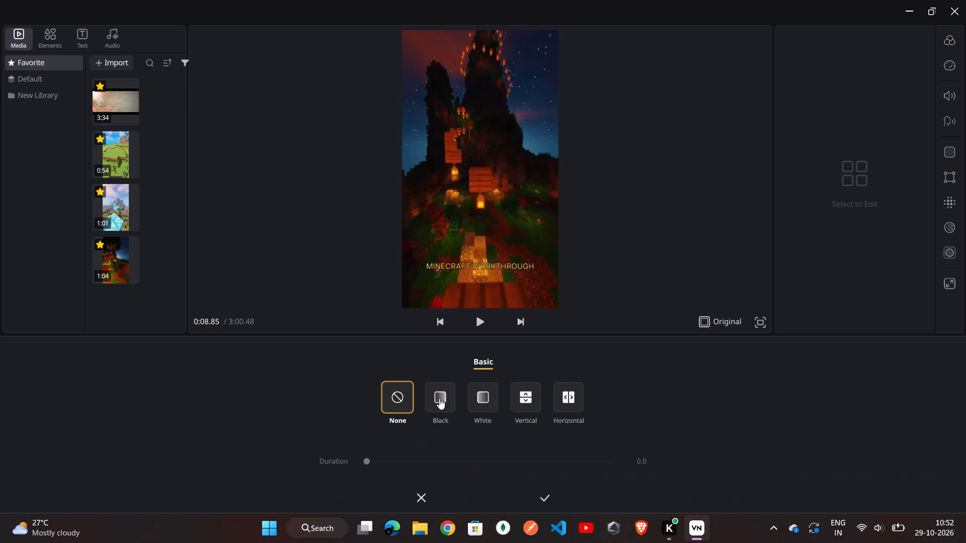
click(439, 398)
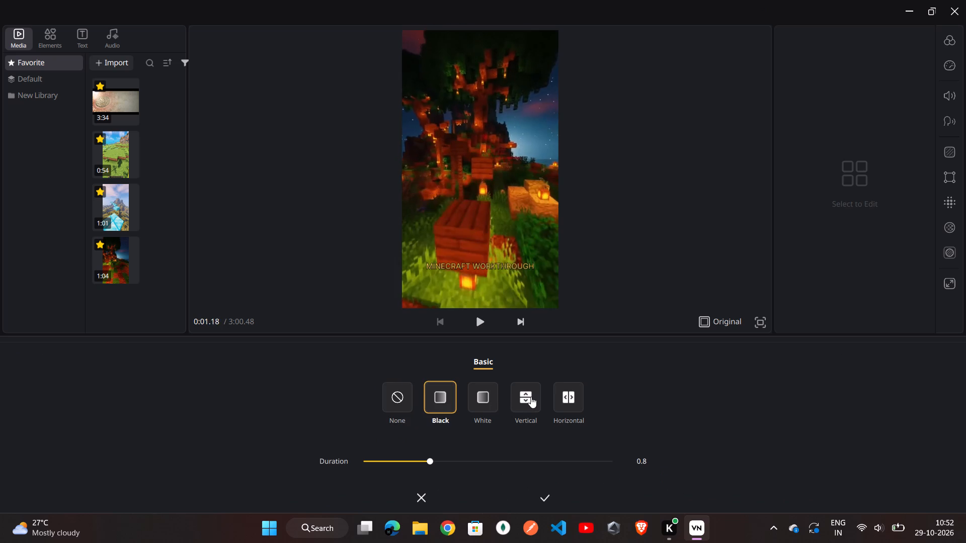
click(531, 397)
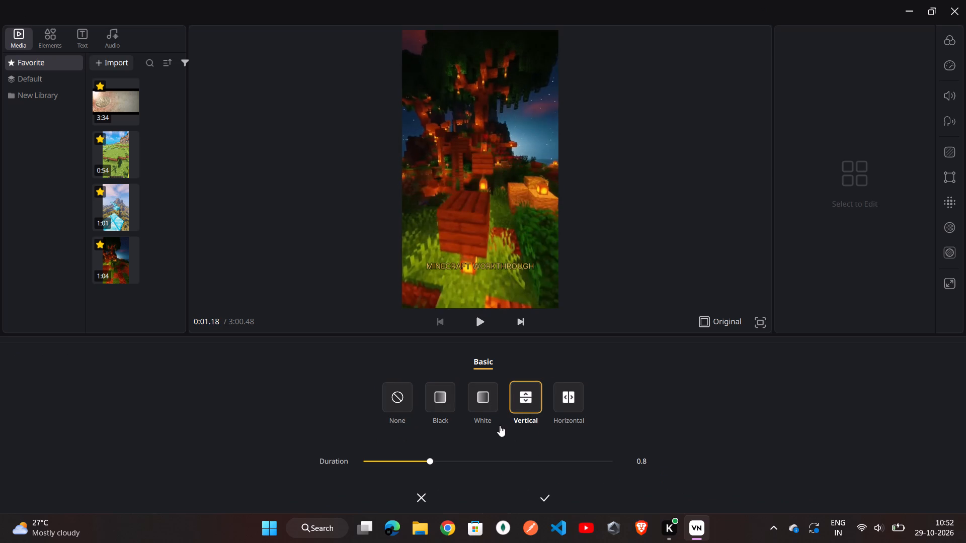
click(447, 408)
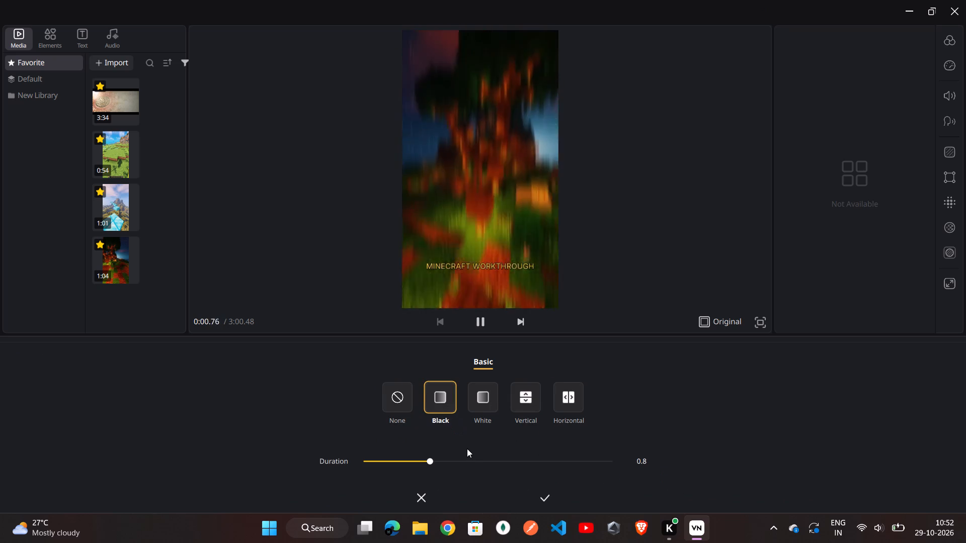
click(474, 462)
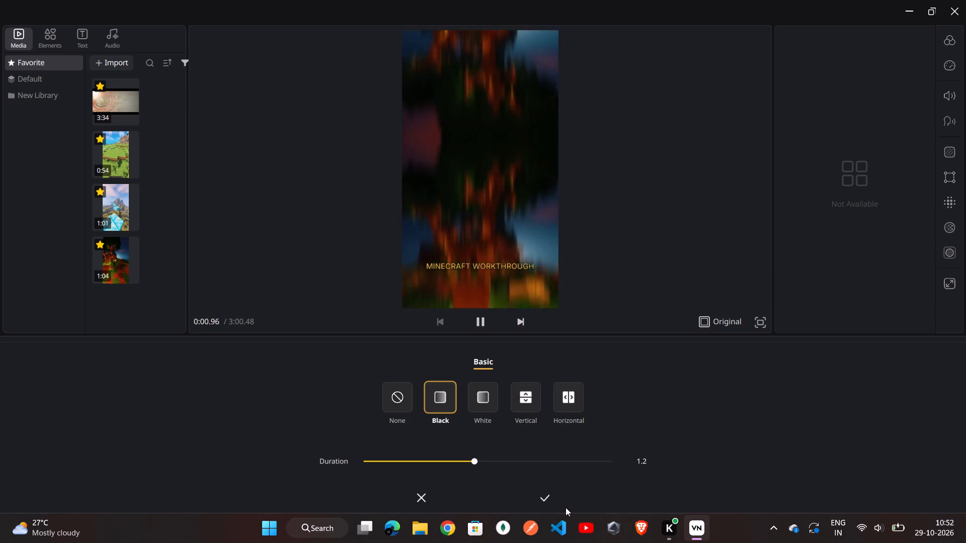
click(546, 497)
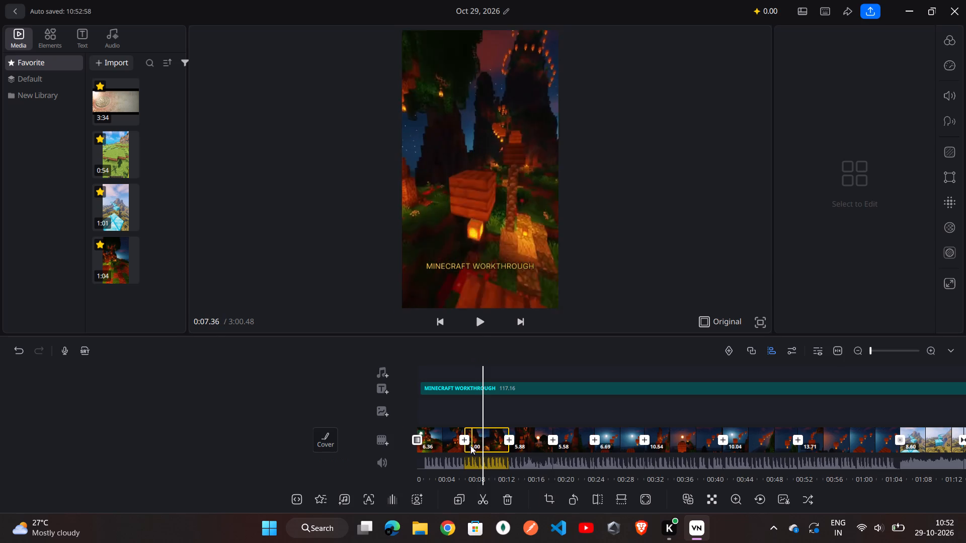
Add a Zoom 2 transition with a duration of 0.8 between the first and second night-scene segments.
click(465, 440)
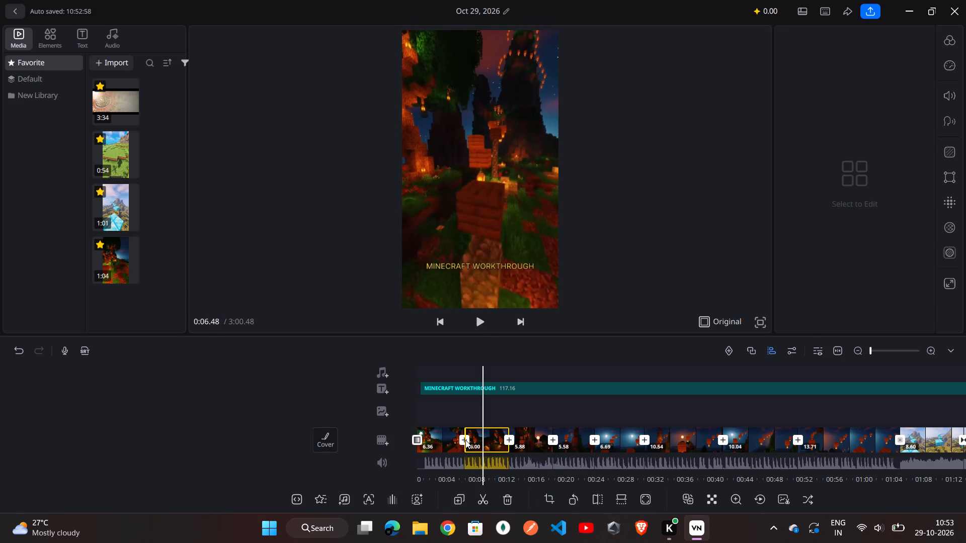
click(374, 419)
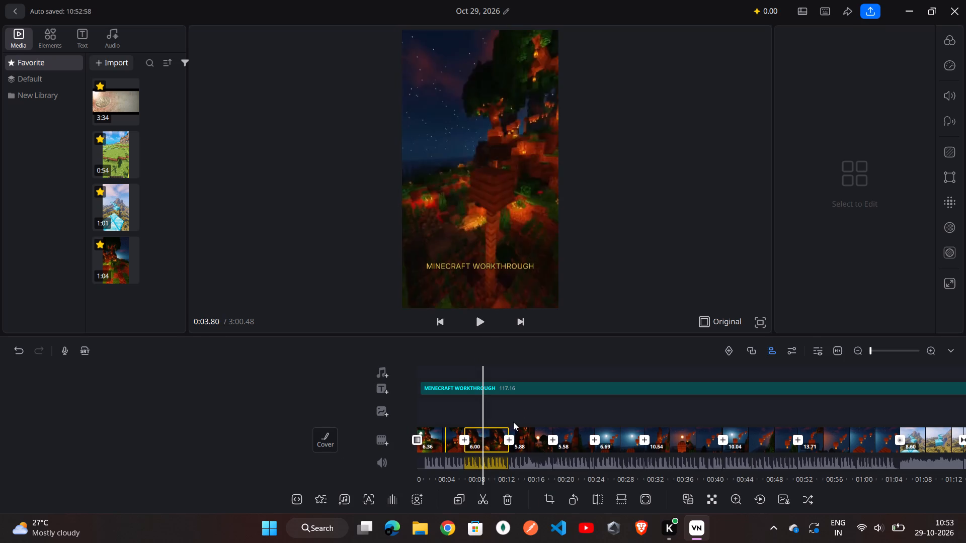
click(523, 404)
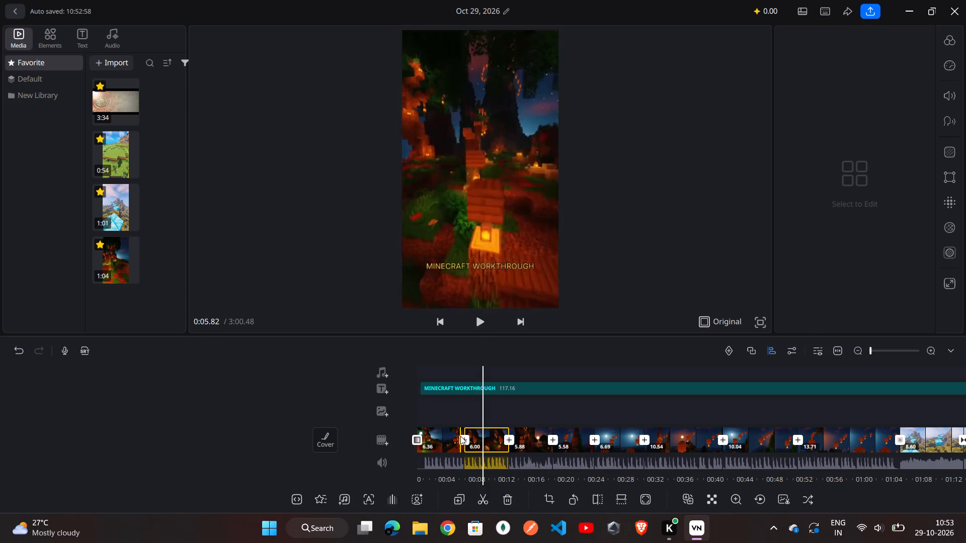
click(464, 440)
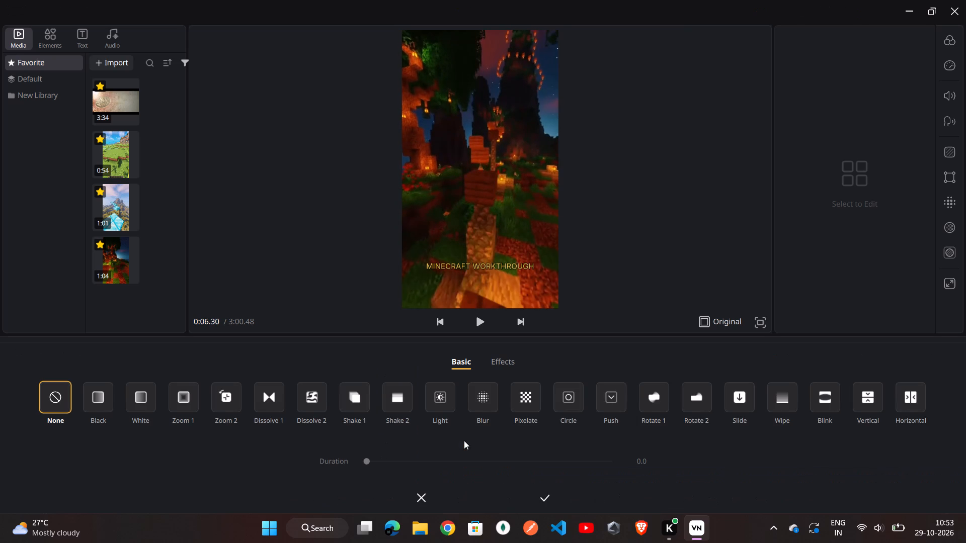
click(217, 405)
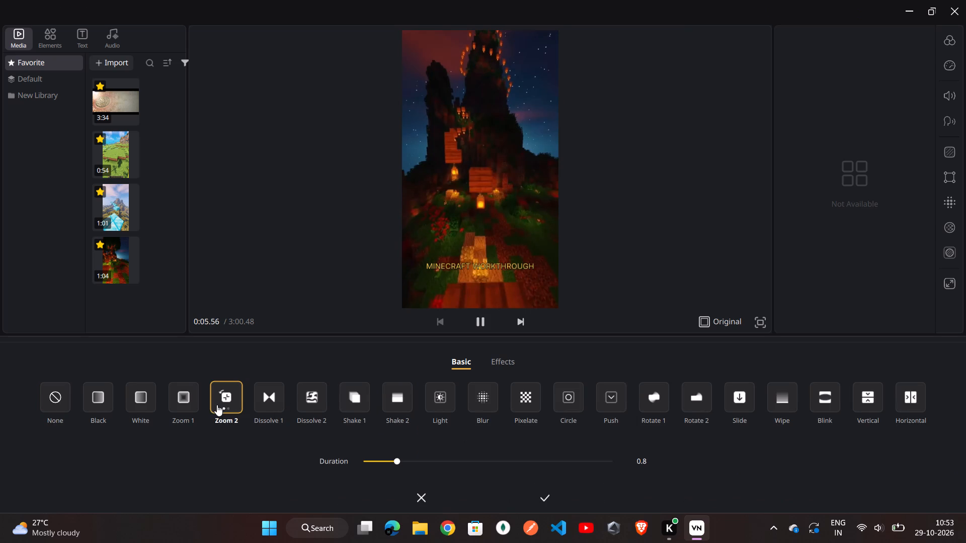
click(546, 497)
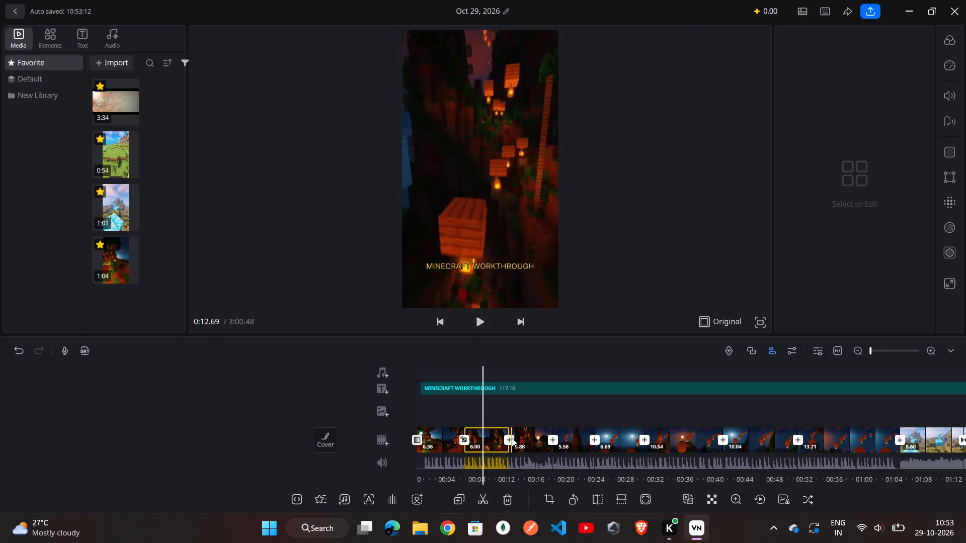
Add a Dissolve 1 transition between the second and third night-scene segments and lengthen its duration.
click(511, 438)
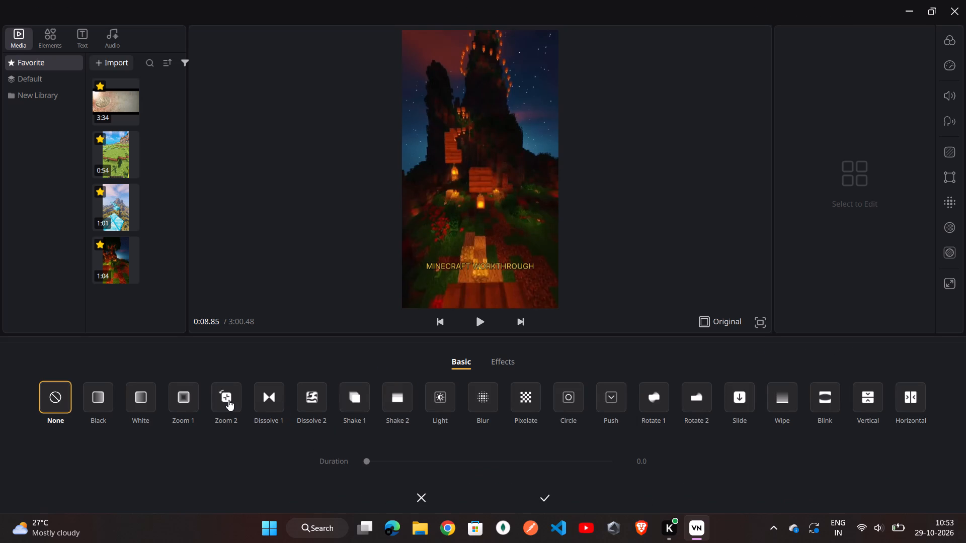
click(266, 397)
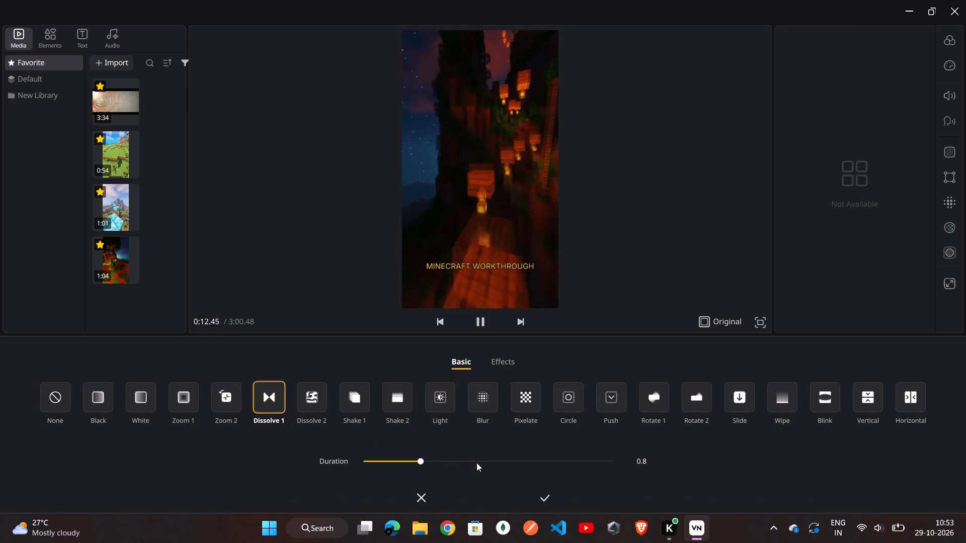
click(477, 462)
click(538, 501)
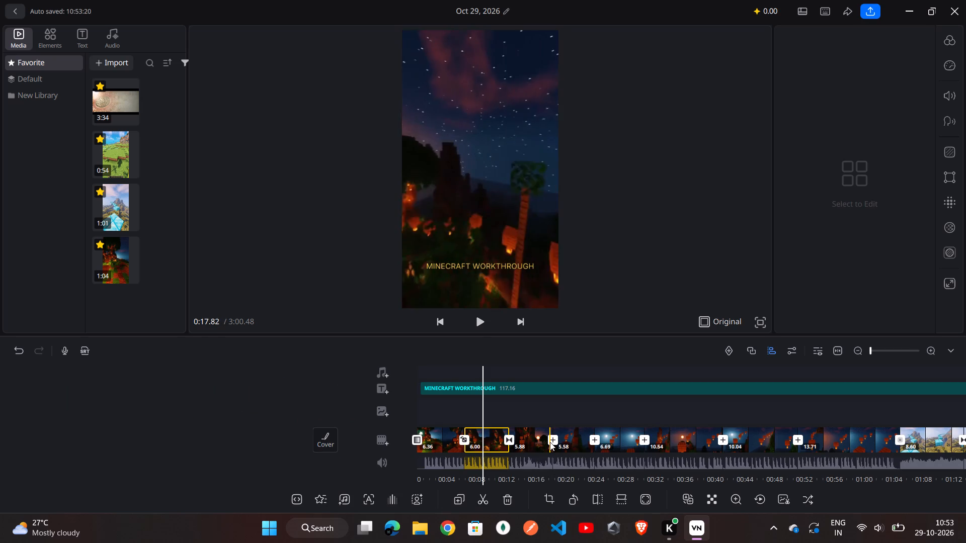
Add a Dissolve 2 transition with a duration of 0.8 between the third and fourth night-scene segments.
click(553, 440)
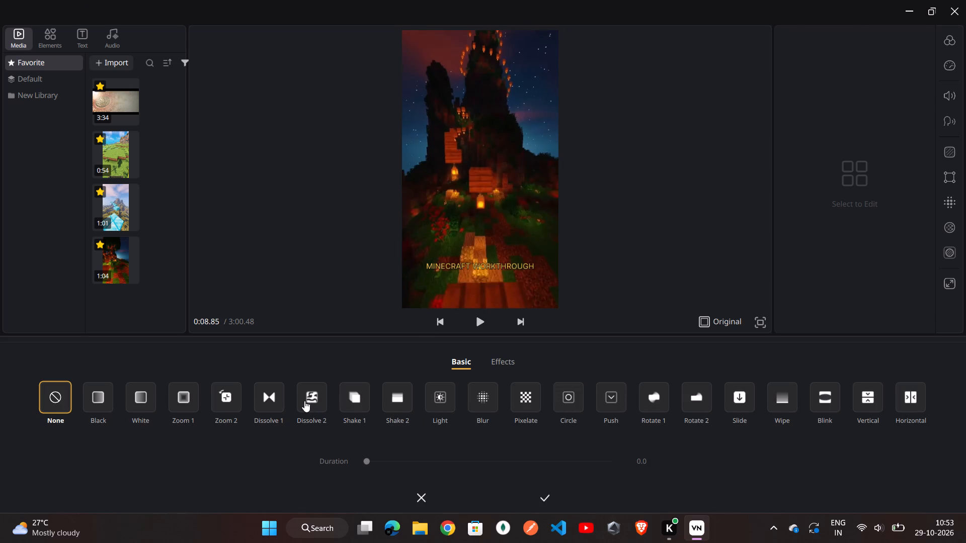
click(306, 401)
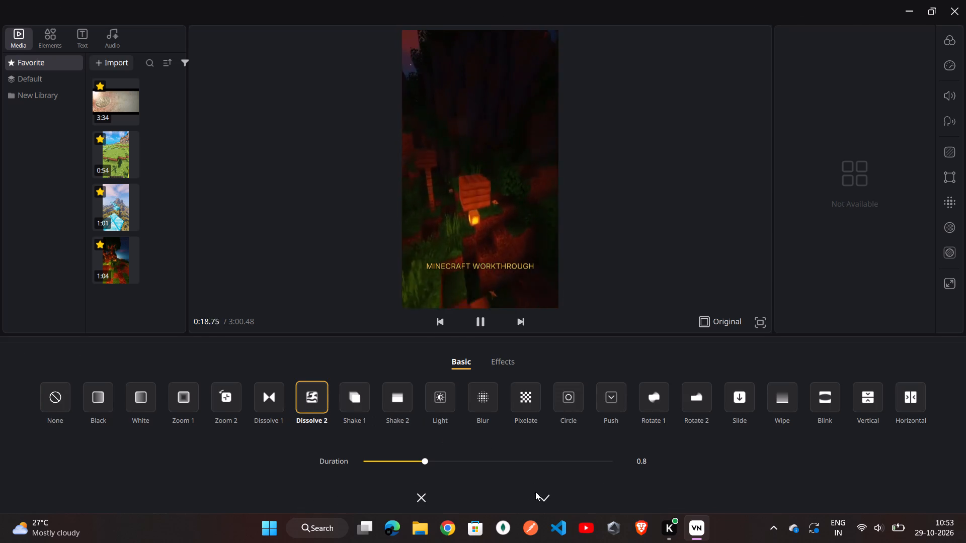
click(542, 494)
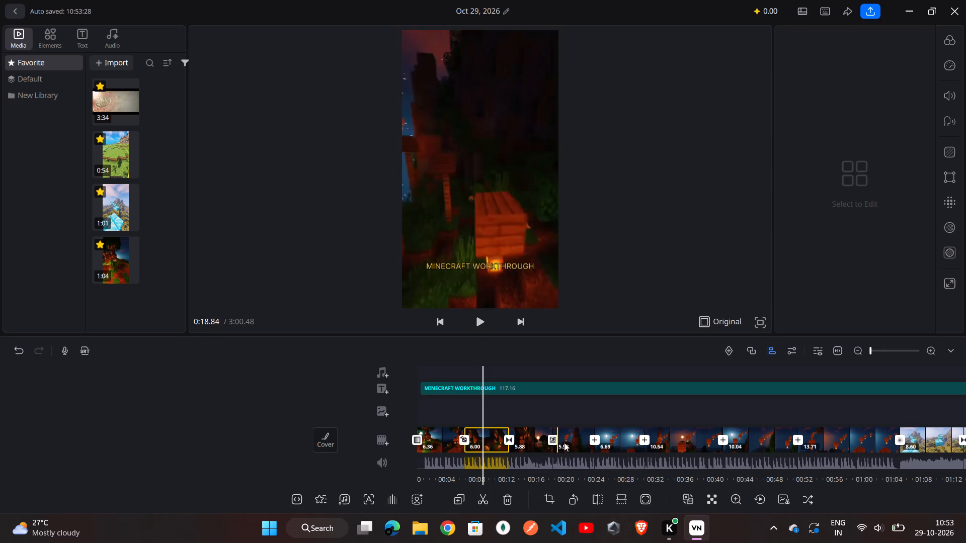
Add a Zoom 1 transition with a duration of 1.6 between the fourth and fifth night-scene segments.
click(595, 438)
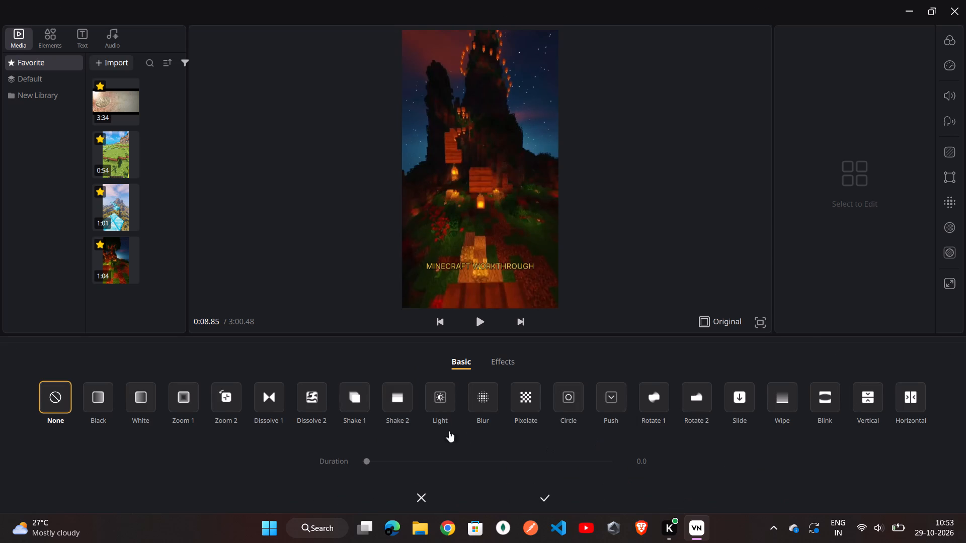
click(180, 406)
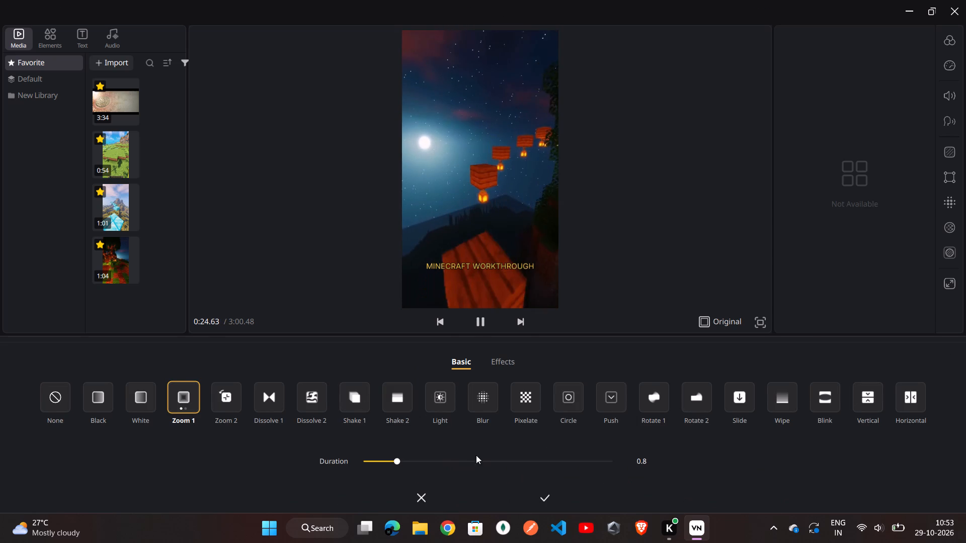
click(440, 459)
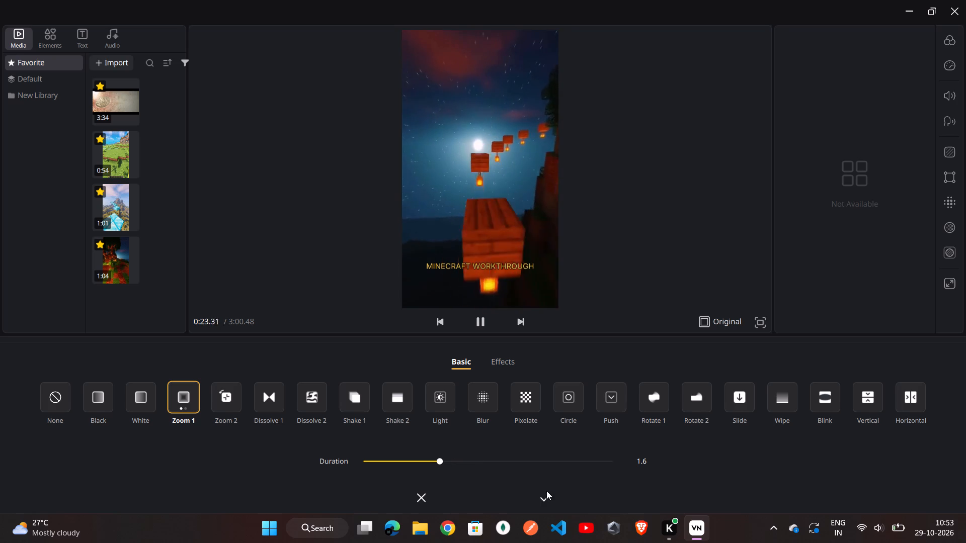
click(548, 496)
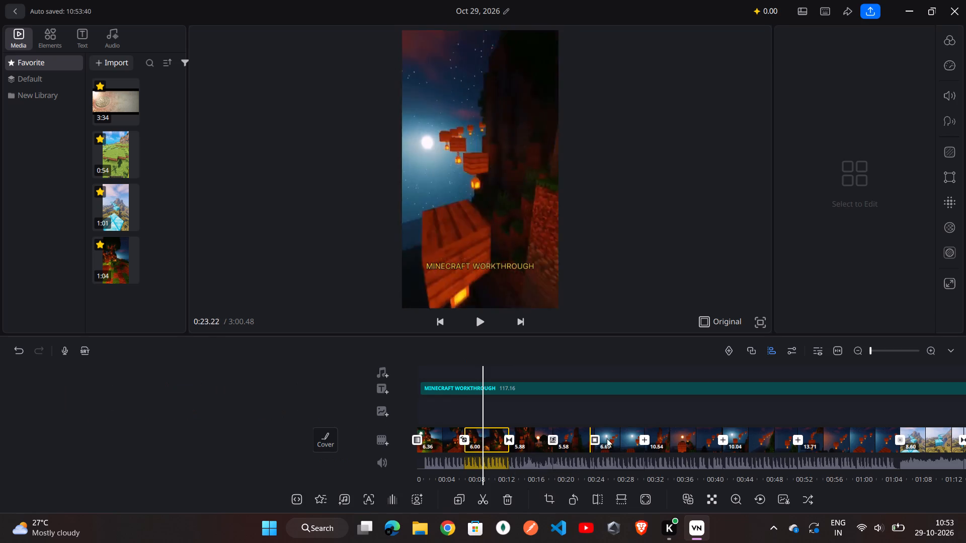
Add a Blur transition with a duration of 1.6 between the fifth and sixth night-scene segments.
click(646, 438)
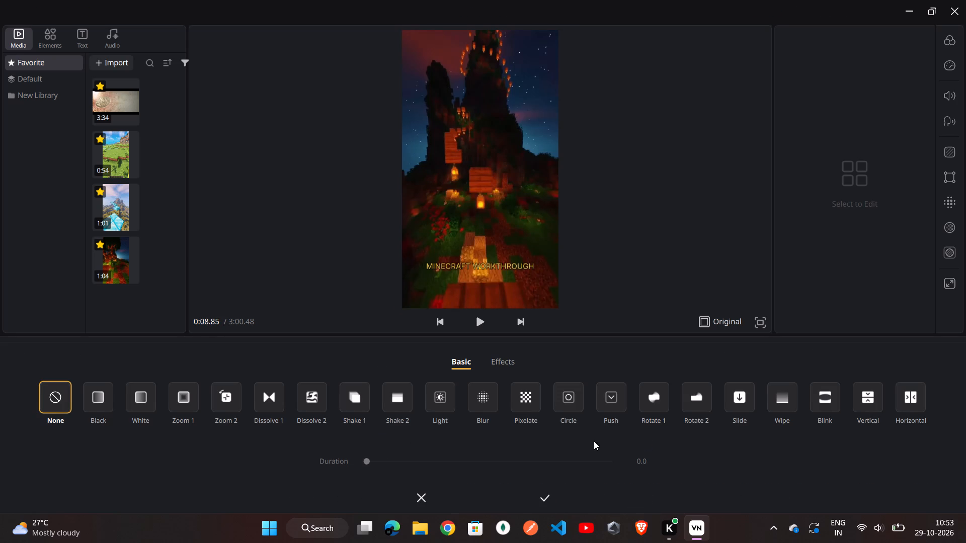
click(479, 398)
click(472, 458)
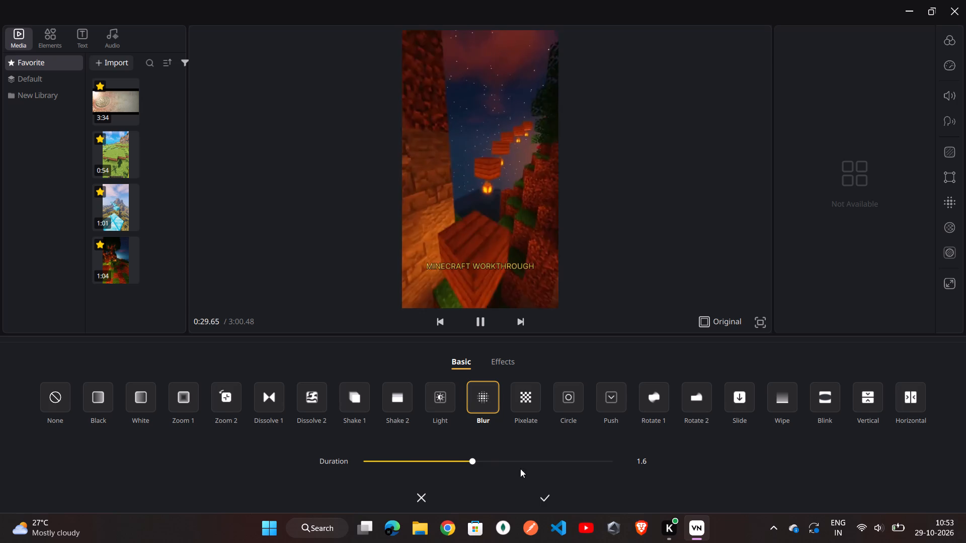
click(549, 494)
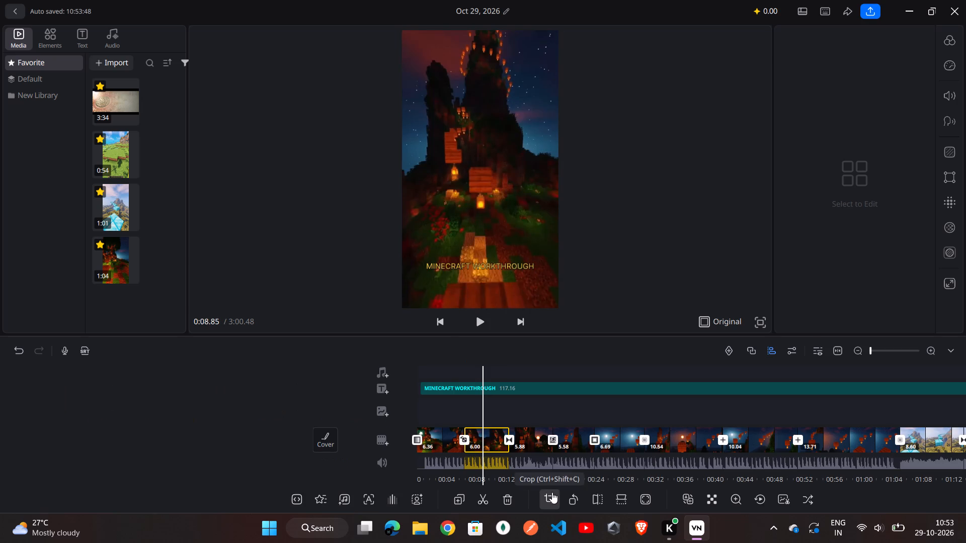
Add a Slide transition with a duration of 1.2 between the sixth and seventh night-scene segments.
click(723, 438)
click(723, 438)
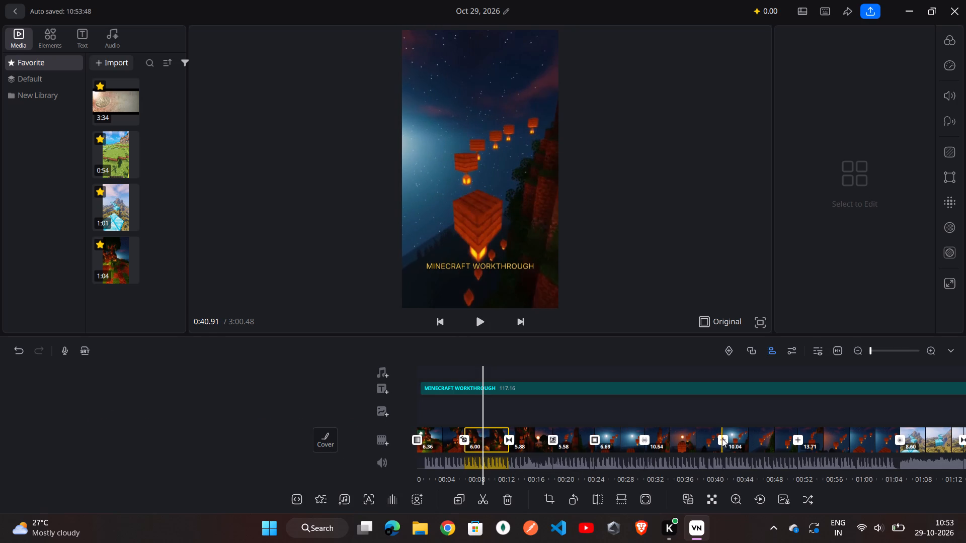
click(722, 438)
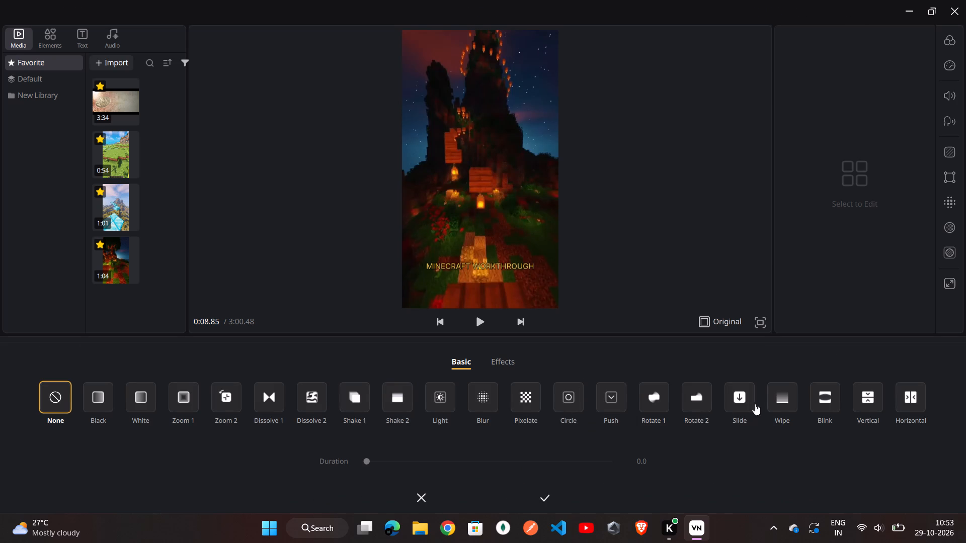
click(737, 400)
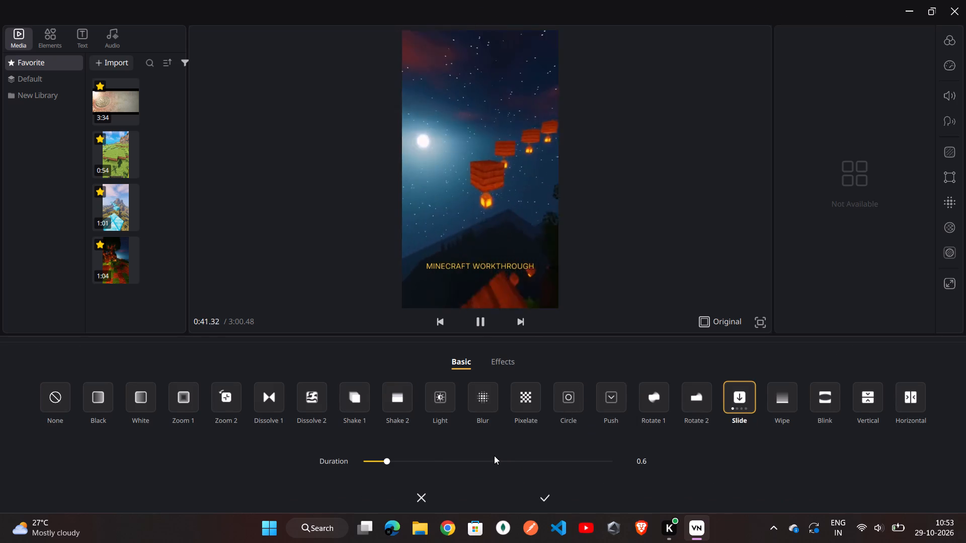
click(419, 462)
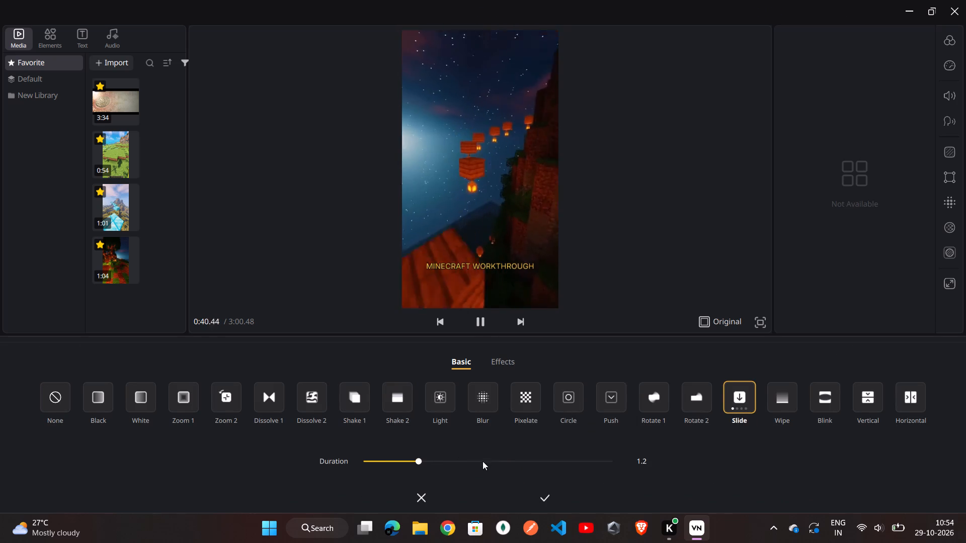
click(547, 493)
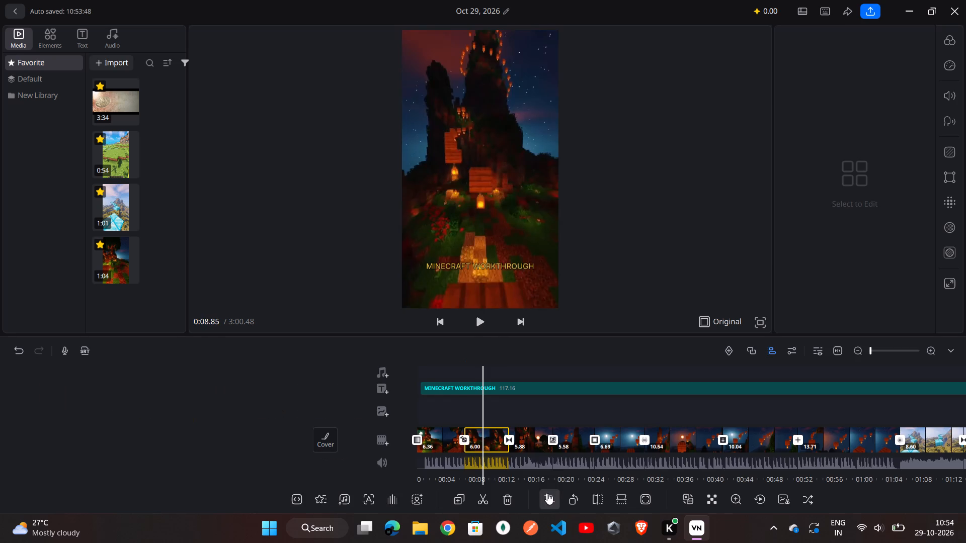
Add a Blink transition with a duration of 1.2 between the seventh and eighth night-scene segments.
scroll(687, 439, left, 3)
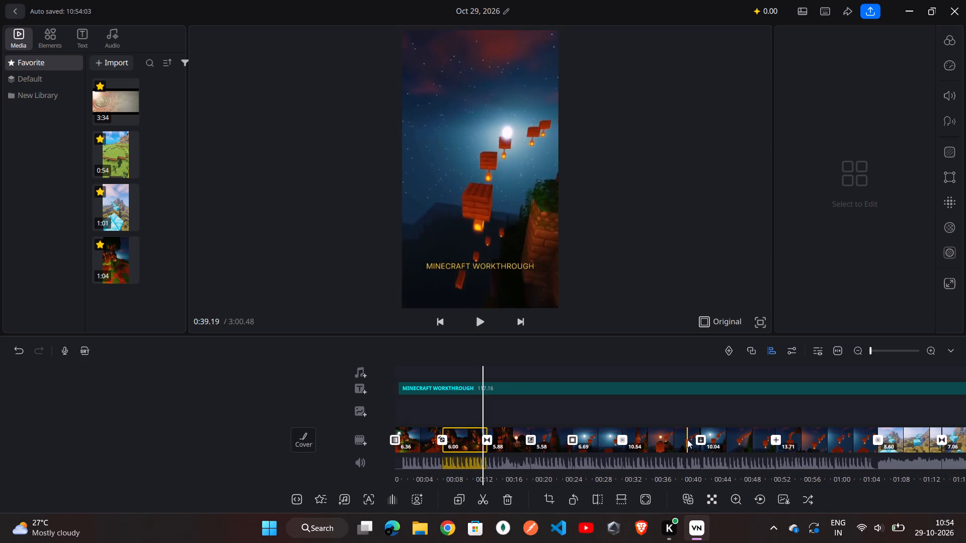
click(775, 437)
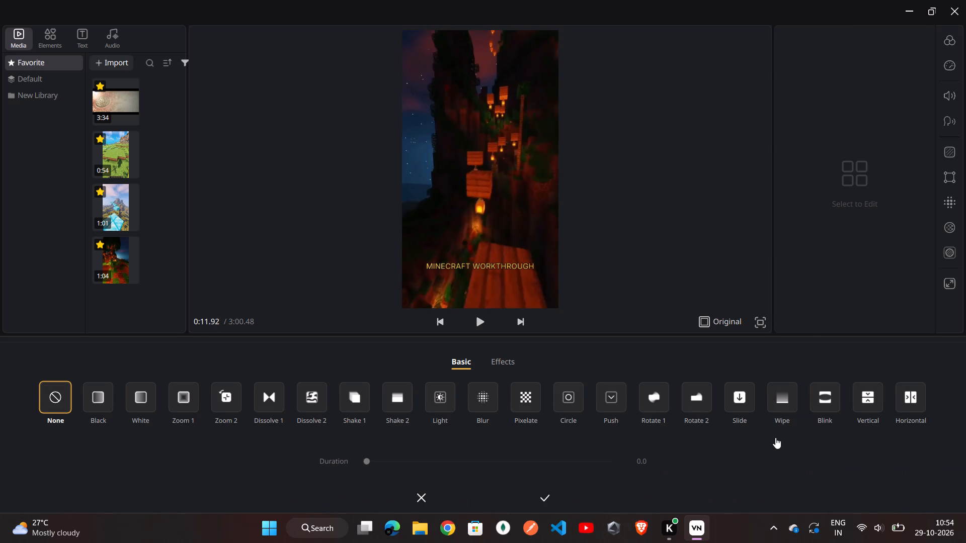
click(822, 402)
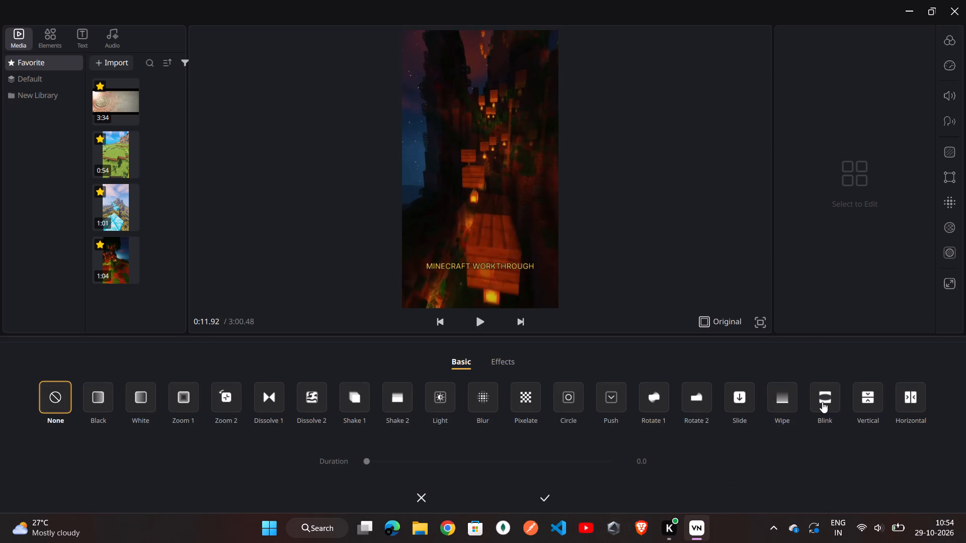
click(451, 461)
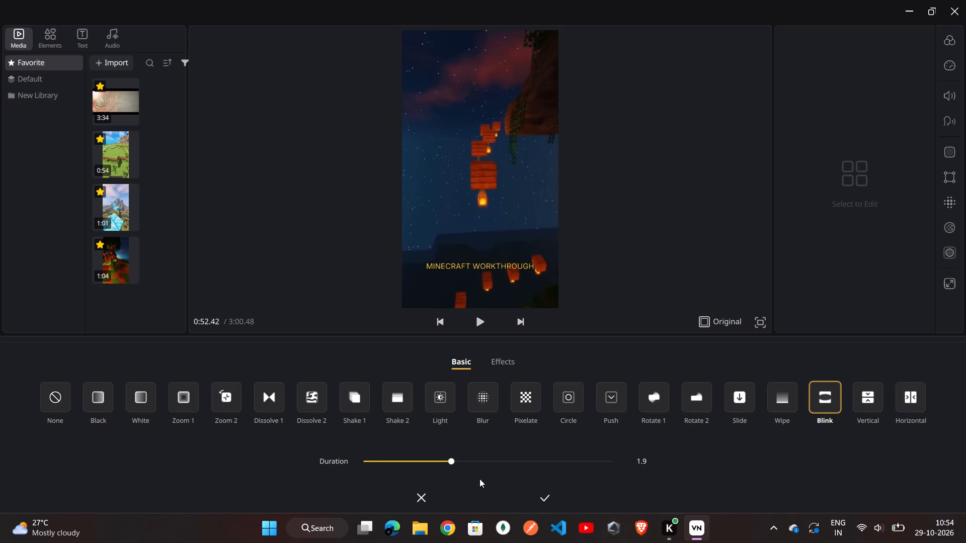
click(419, 459)
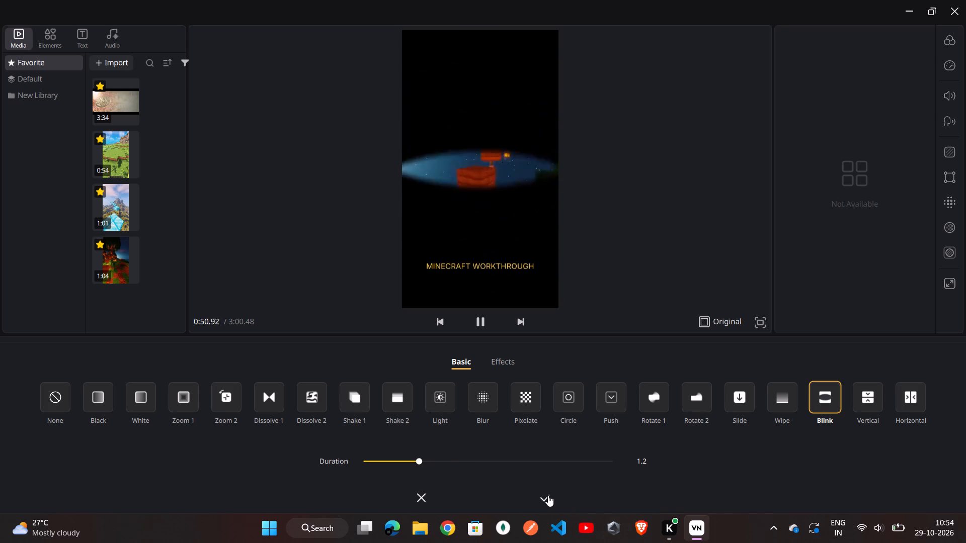
click(543, 499)
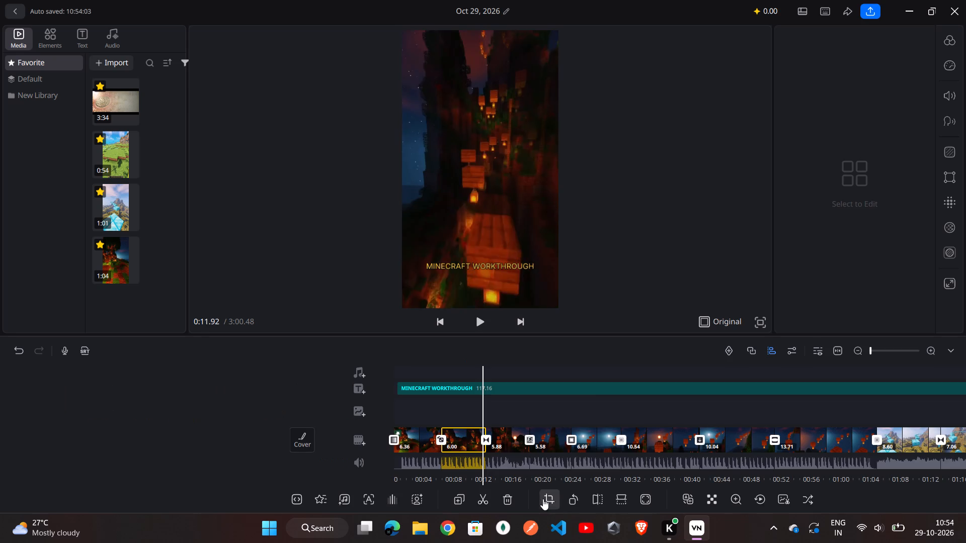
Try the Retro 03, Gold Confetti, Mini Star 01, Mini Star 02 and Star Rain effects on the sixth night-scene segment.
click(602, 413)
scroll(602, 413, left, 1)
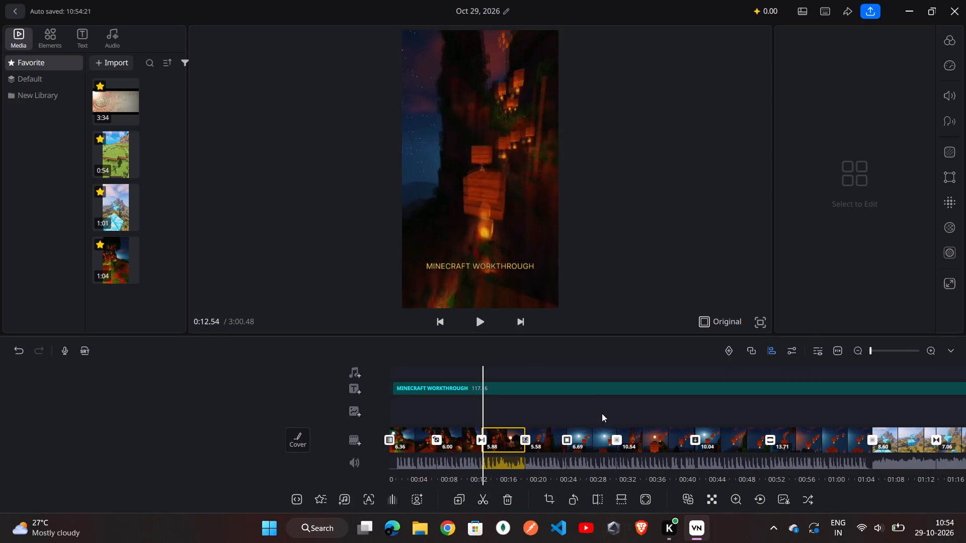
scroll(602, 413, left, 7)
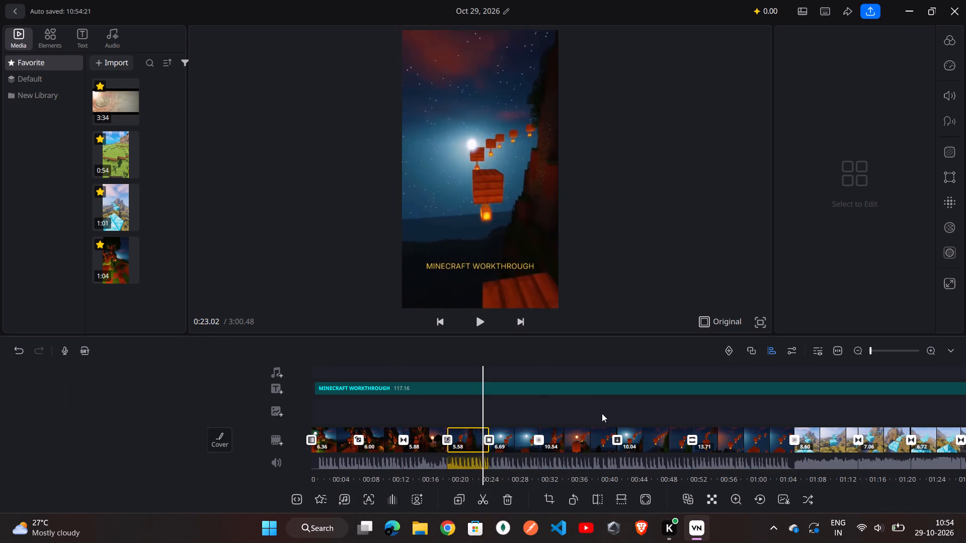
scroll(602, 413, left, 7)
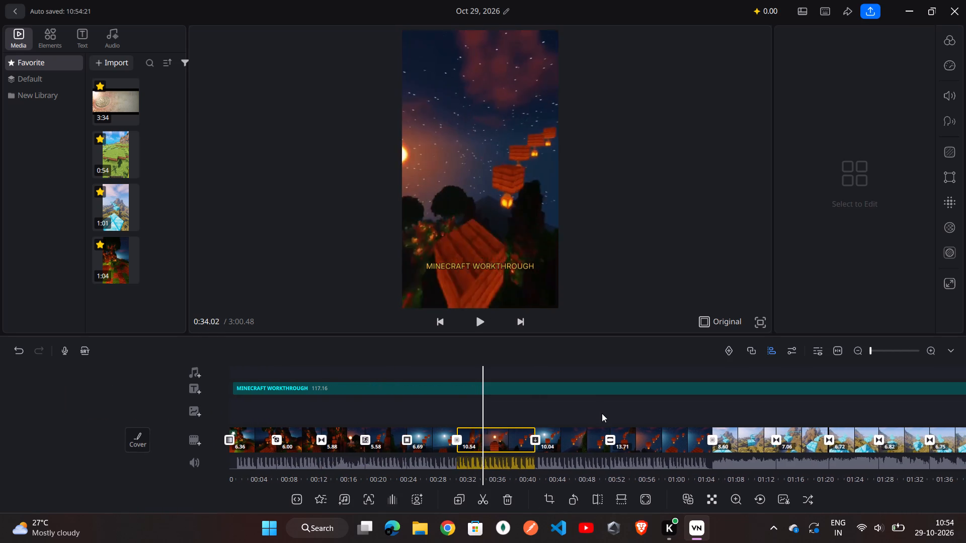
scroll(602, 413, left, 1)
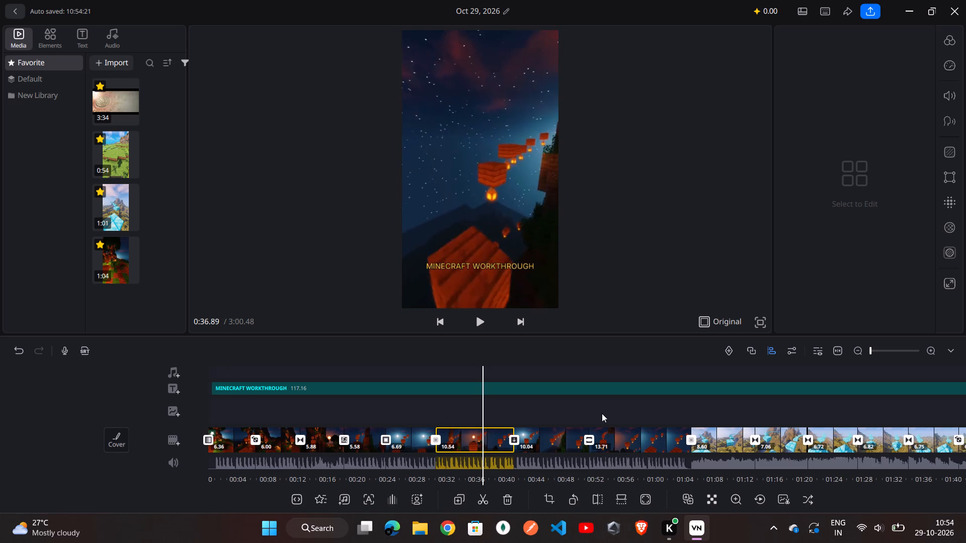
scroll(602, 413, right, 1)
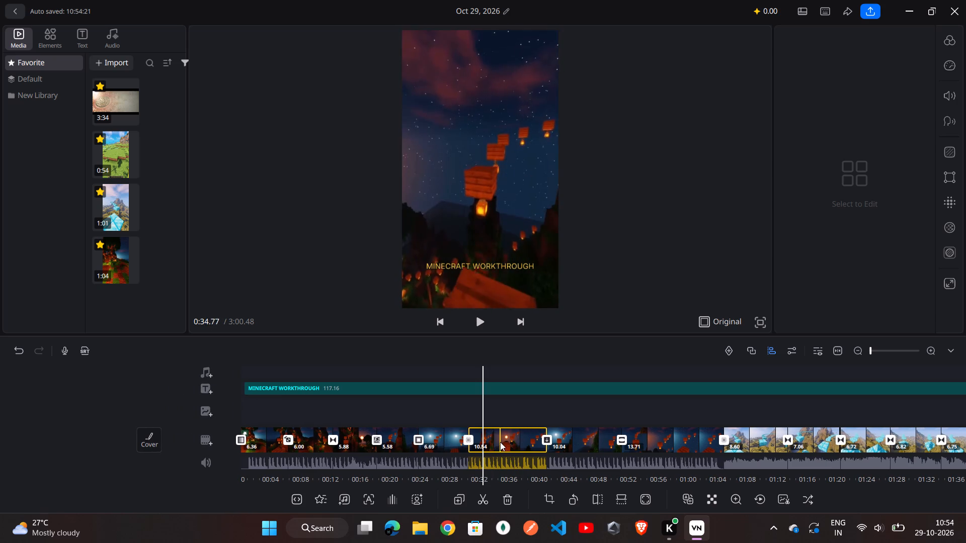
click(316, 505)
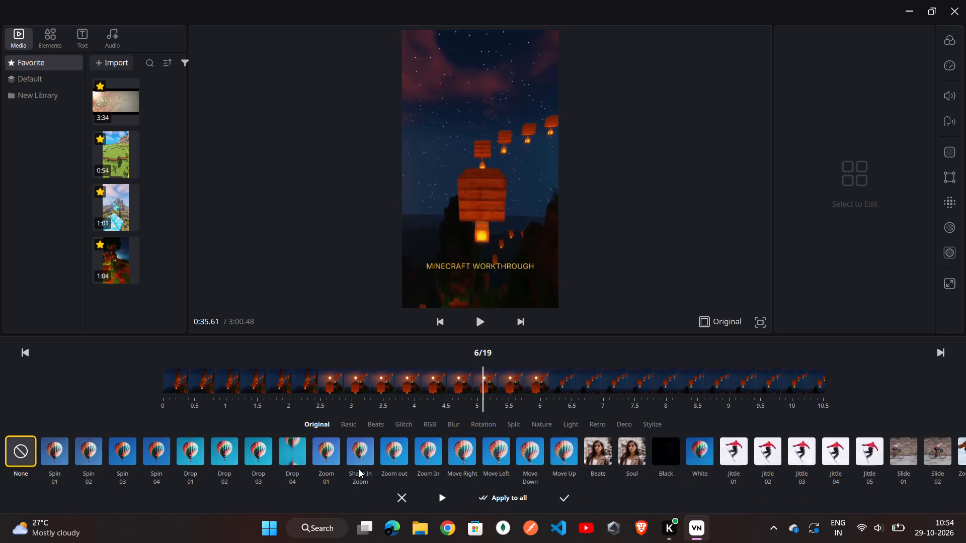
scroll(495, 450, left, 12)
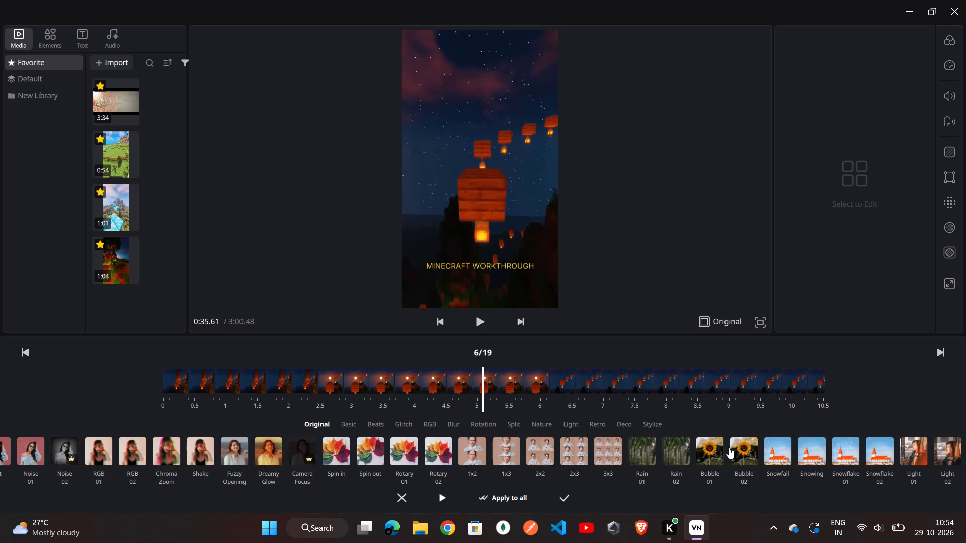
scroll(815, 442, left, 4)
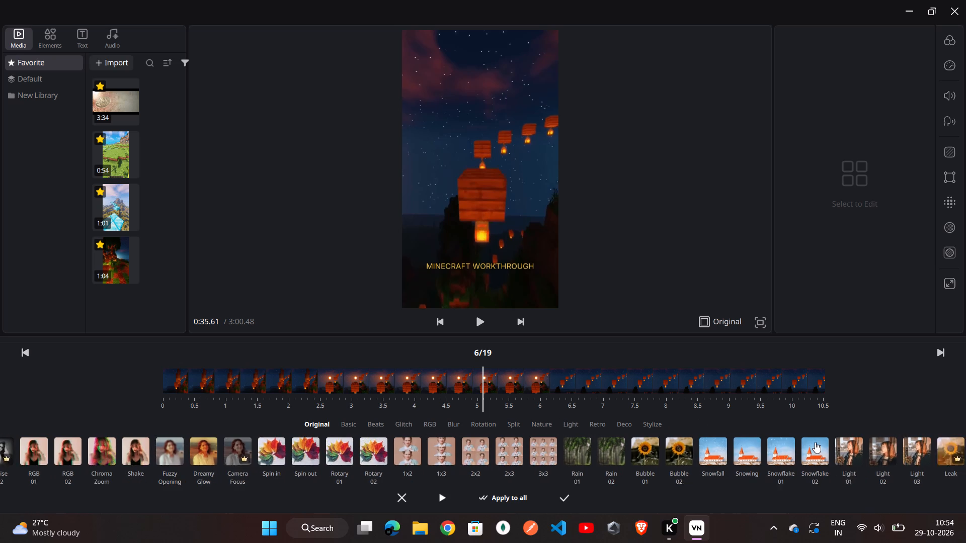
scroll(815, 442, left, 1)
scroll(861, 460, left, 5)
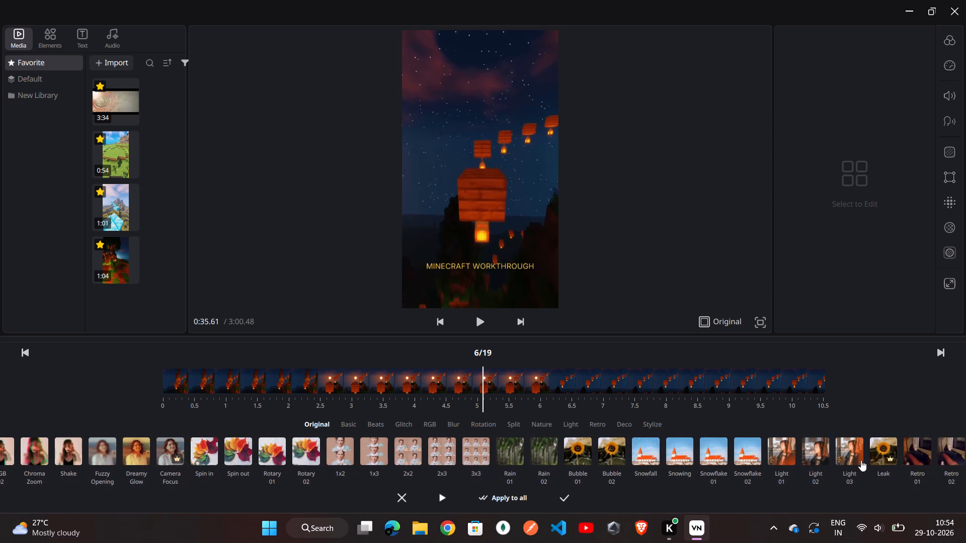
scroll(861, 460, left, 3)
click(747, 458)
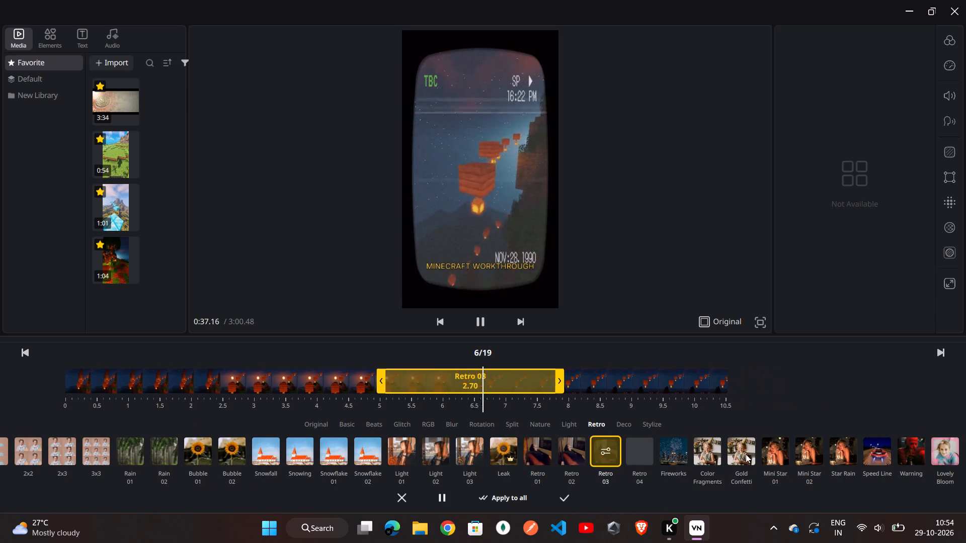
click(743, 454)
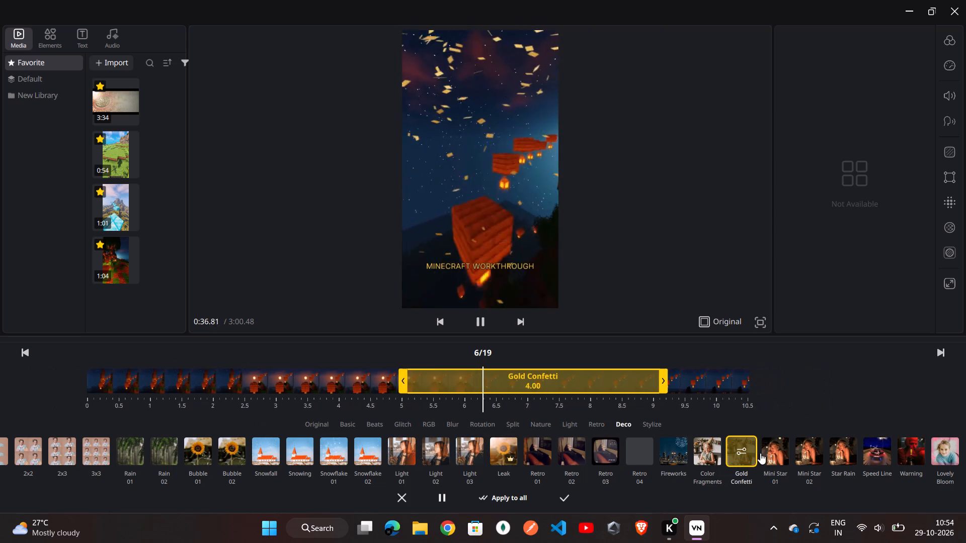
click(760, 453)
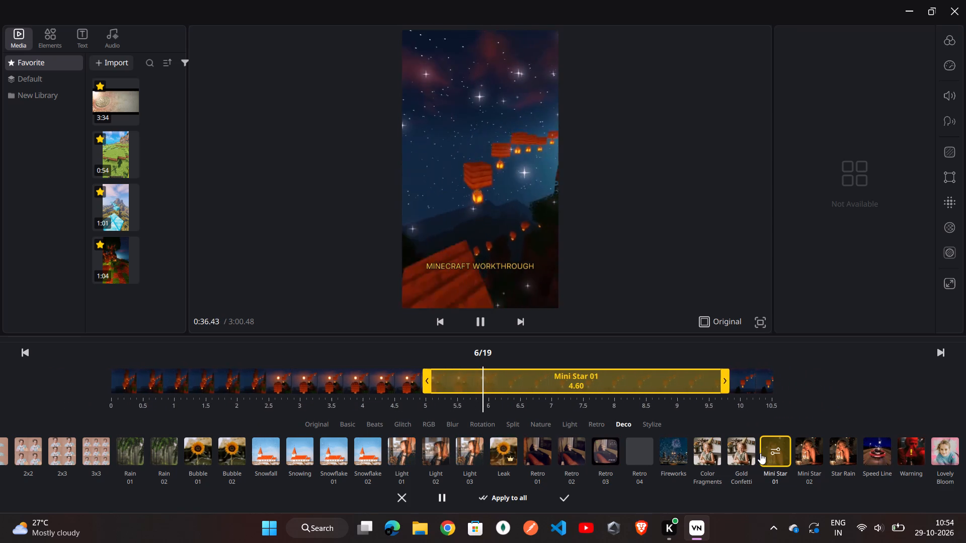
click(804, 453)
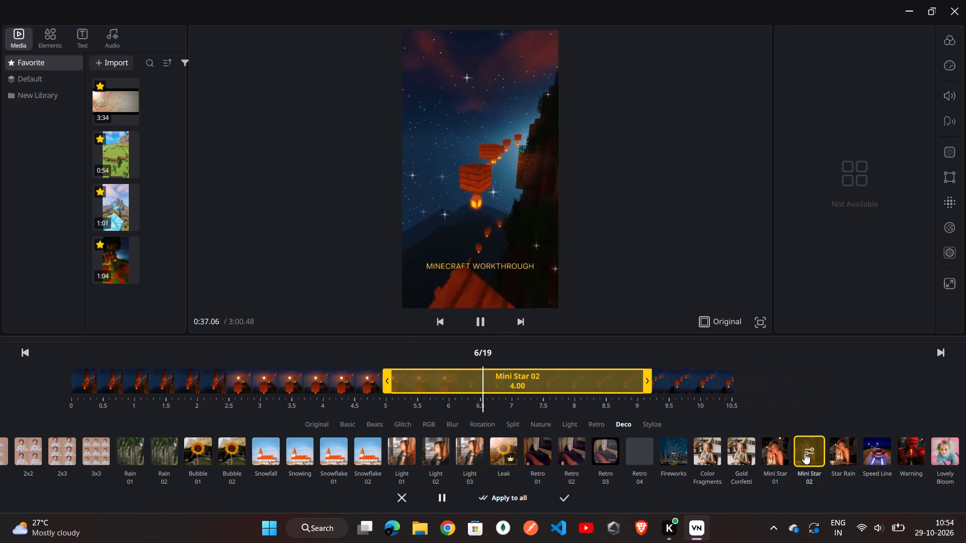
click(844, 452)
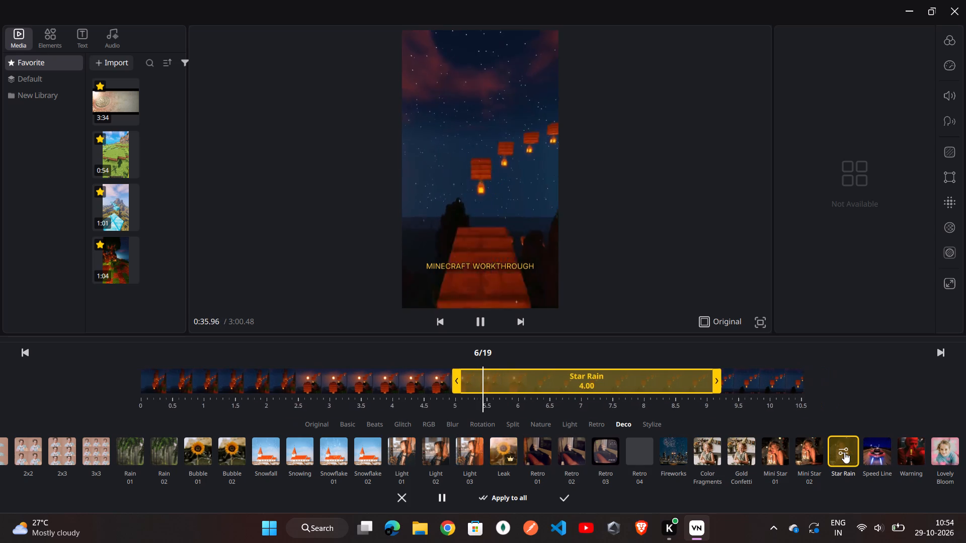
Apply the Speed Line effect to the sixth night-scene segment, starting about 5 seconds into it.
click(882, 450)
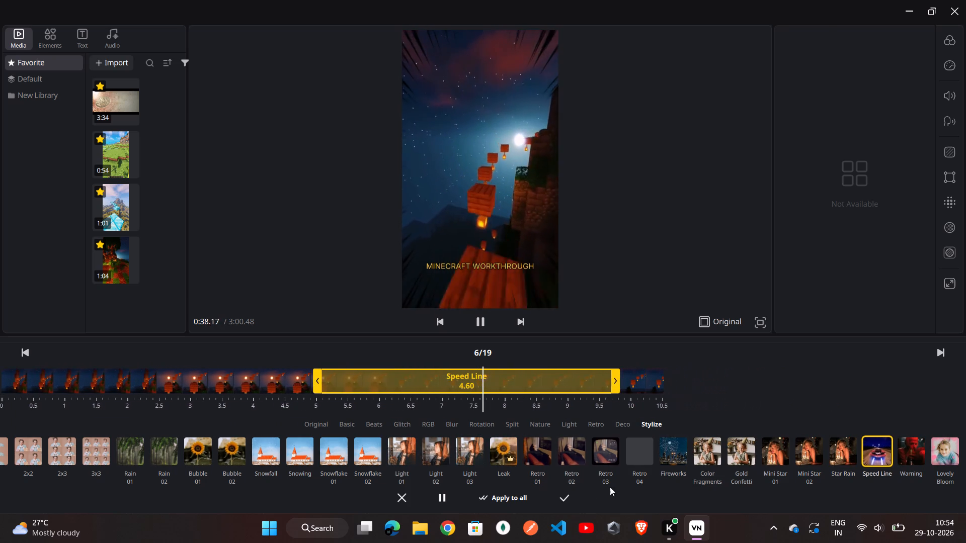
click(565, 496)
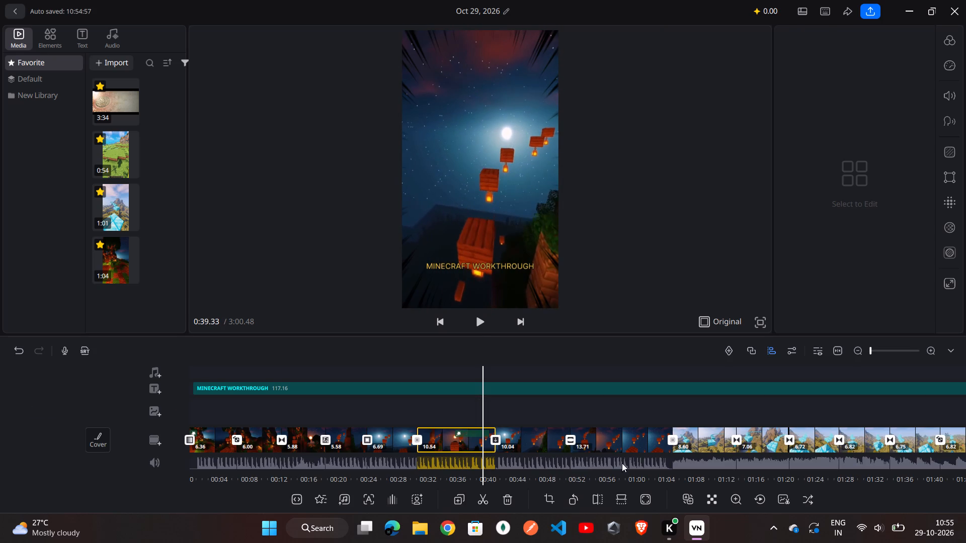
Apply the Speed Line effect to the last 1.23 seconds or so of the seventh night-scene segment.
click(525, 444)
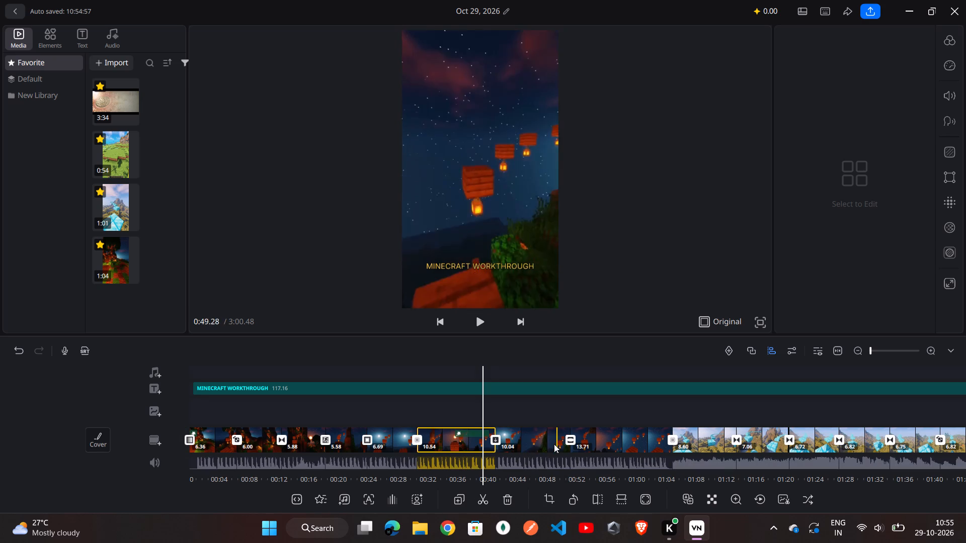
click(533, 441)
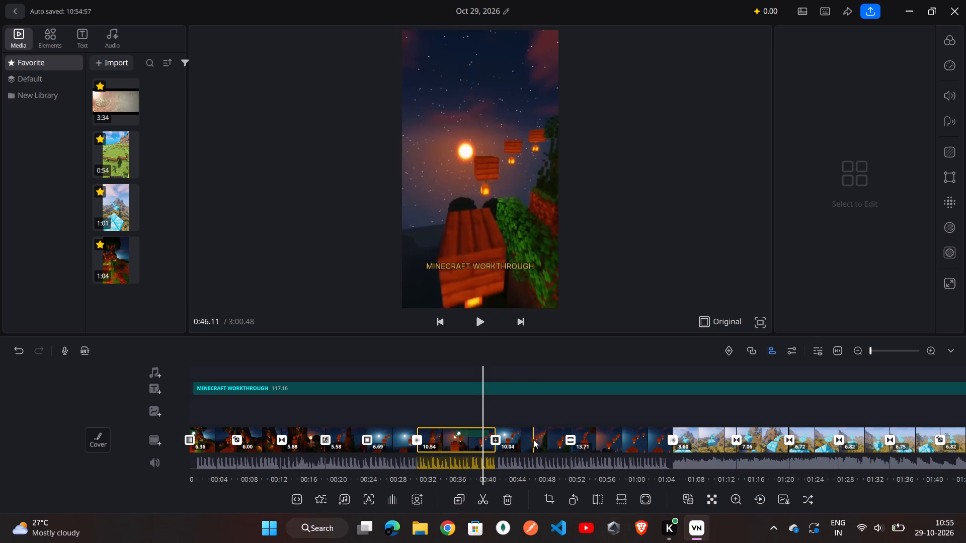
click(533, 439)
double_click(533, 439)
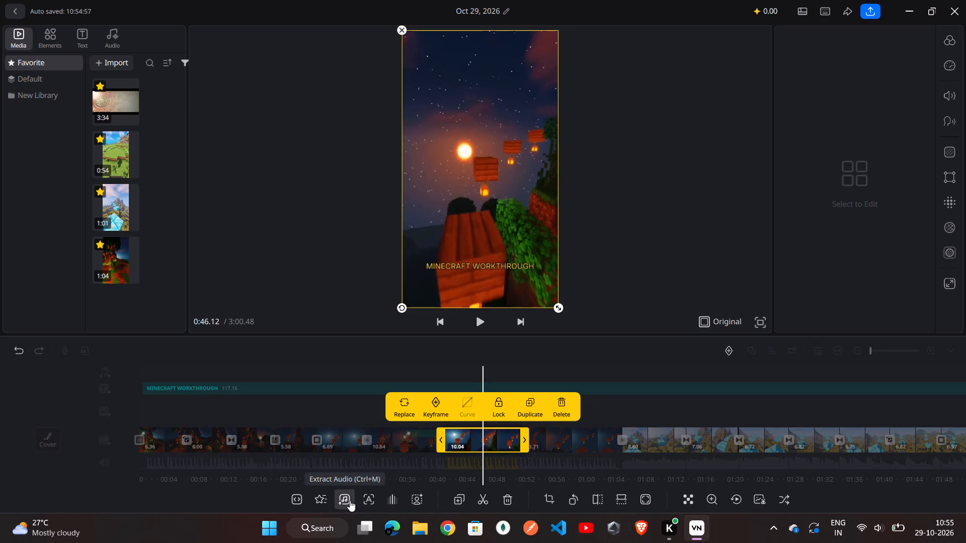
click(327, 499)
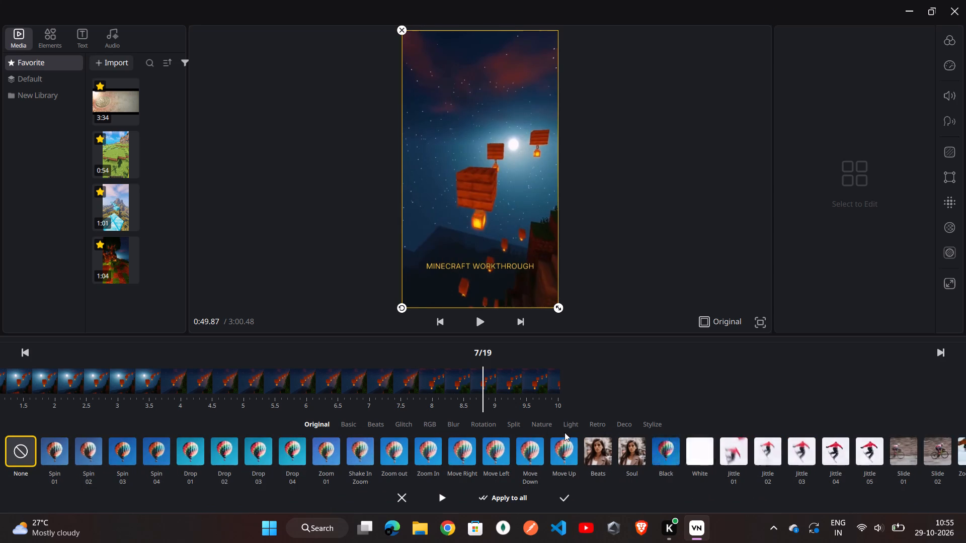
scroll(679, 440, left, 5)
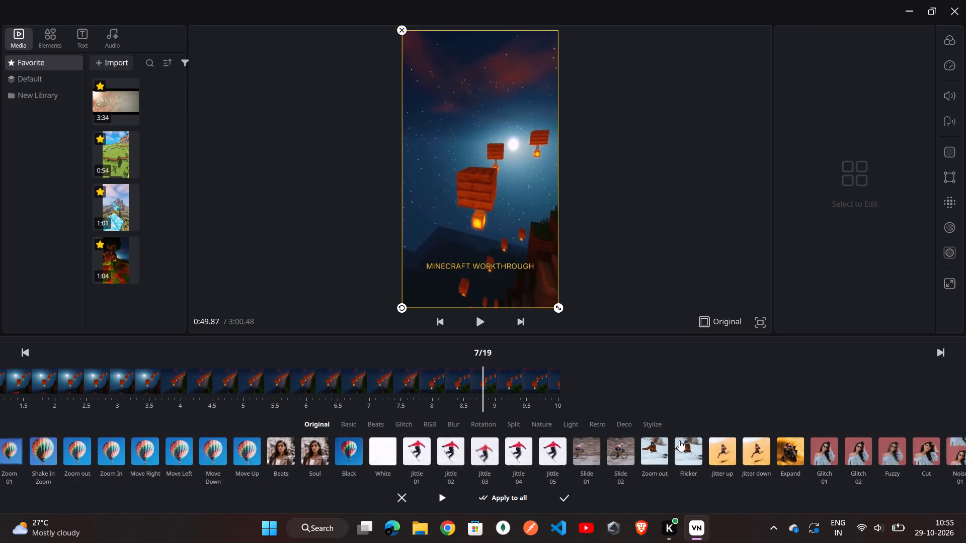
scroll(679, 440, left, 7)
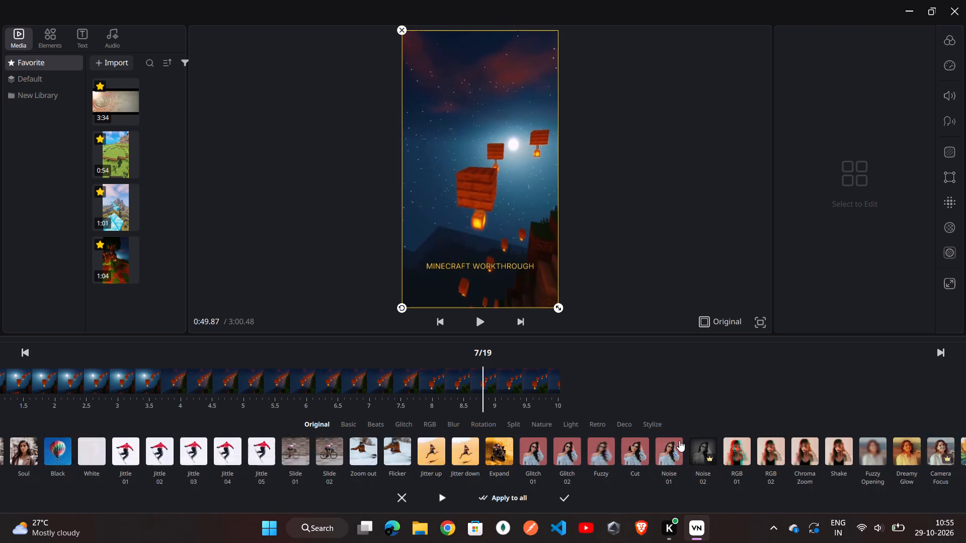
scroll(679, 440, left, 9)
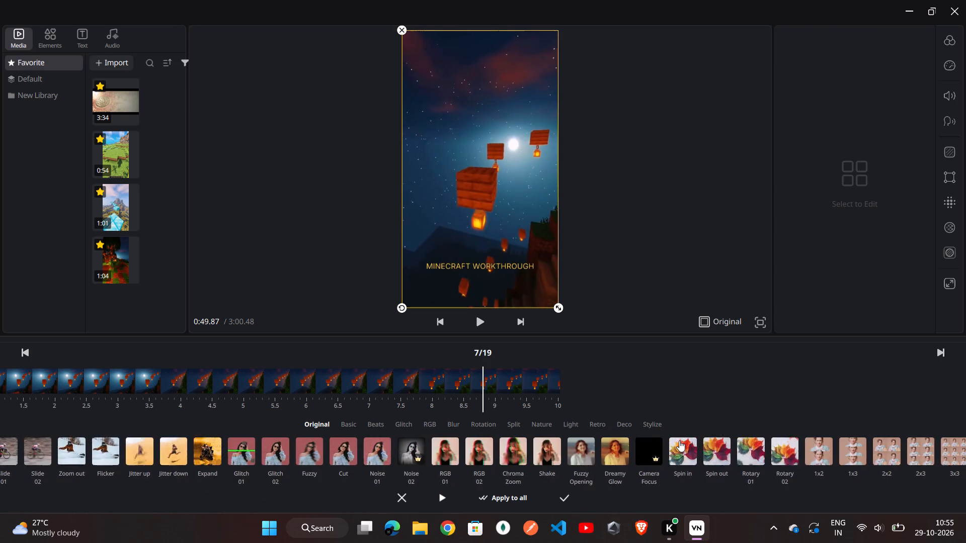
scroll(679, 440, left, 14)
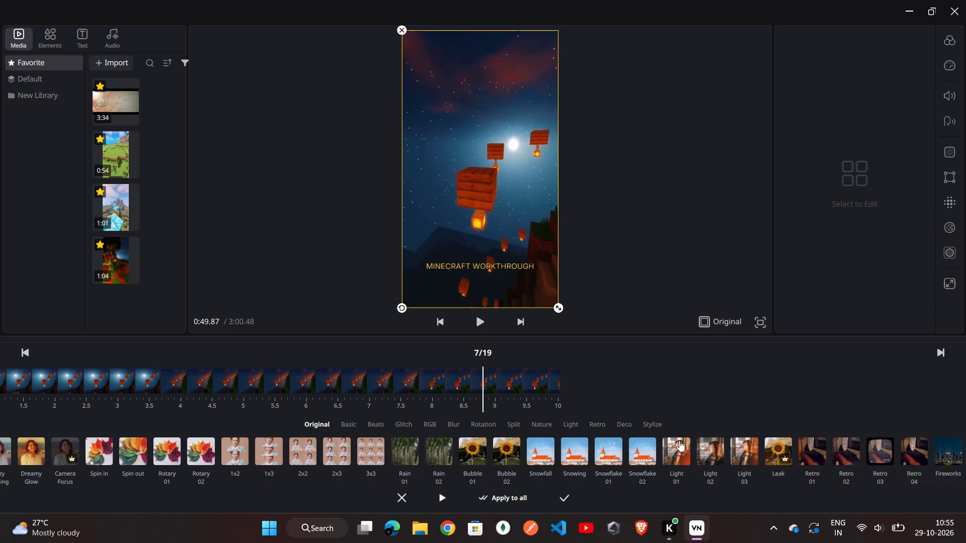
scroll(679, 440, left, 9)
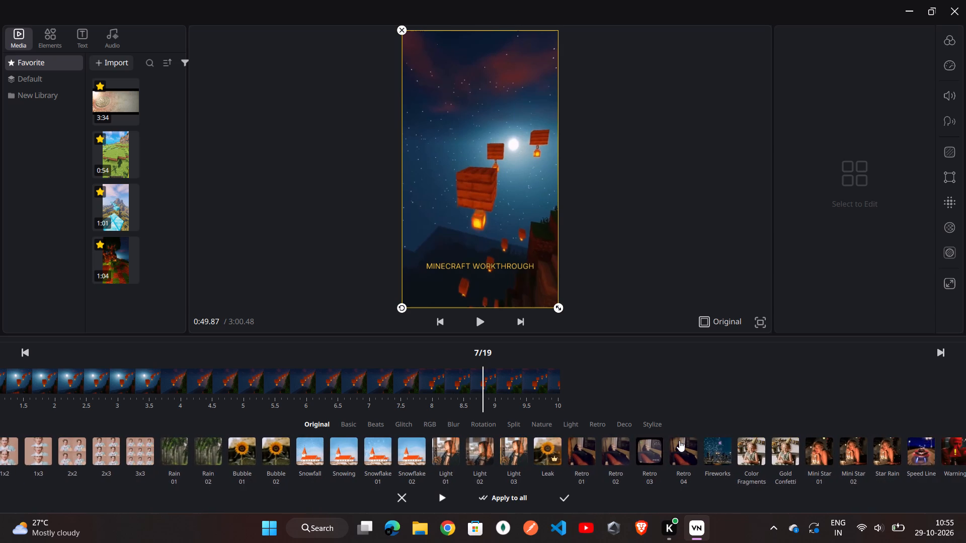
scroll(679, 440, left, 3)
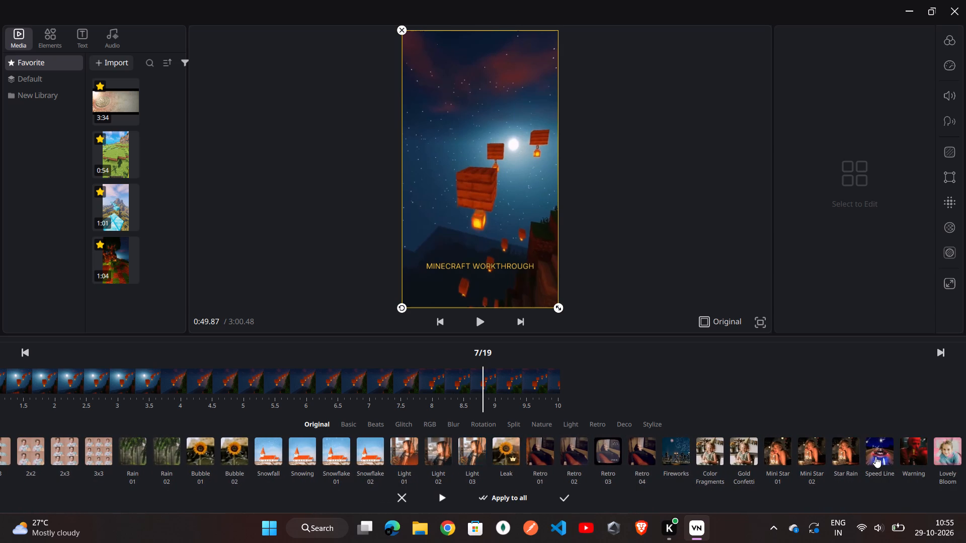
click(877, 458)
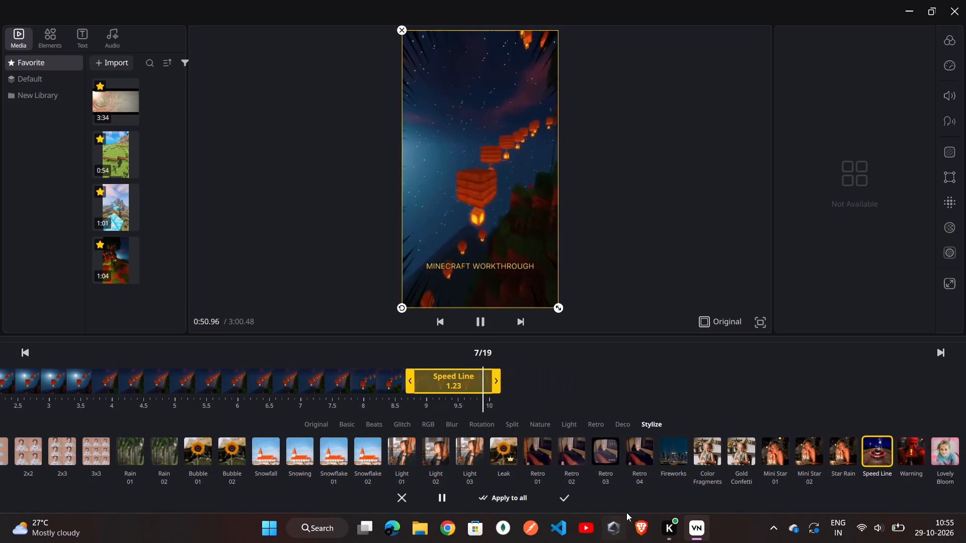
click(562, 500)
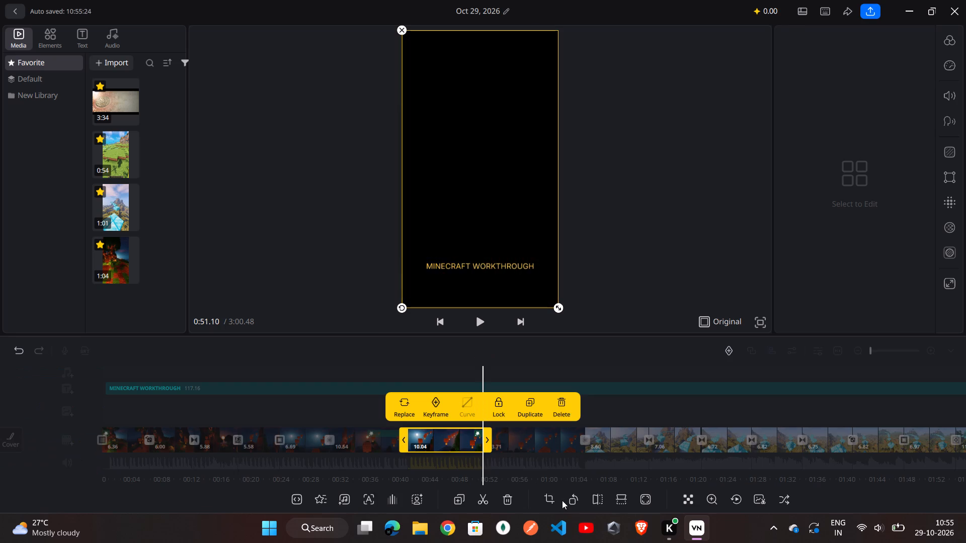
Try the Warning effect on the first diamond-block segment, replace it with Speed Line and extend that over the segment's last 2.97 seconds.
click(623, 443)
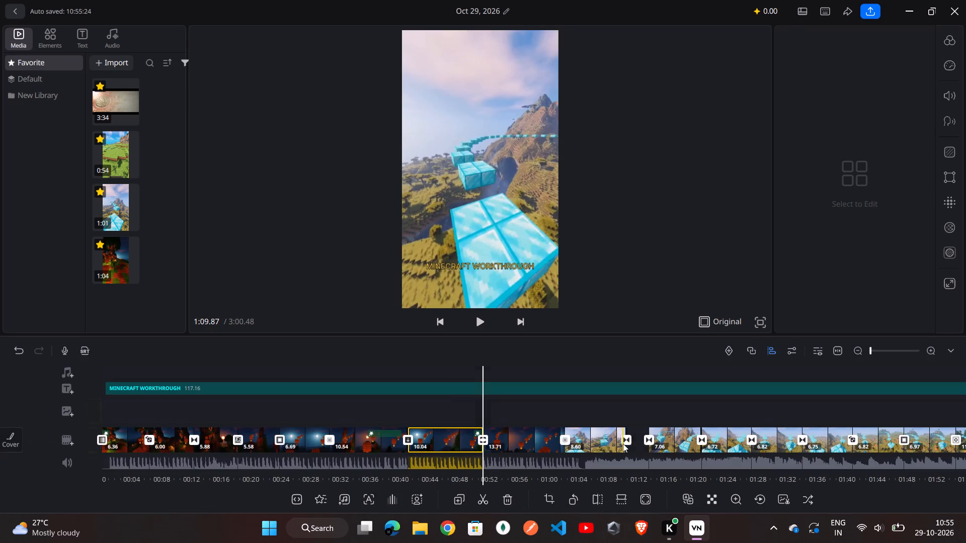
triple_click(623, 443)
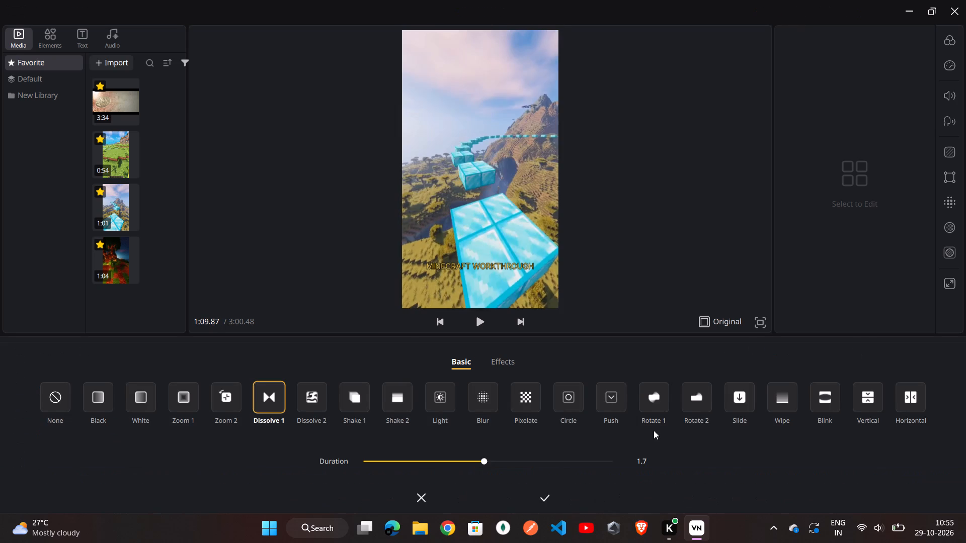
click(546, 496)
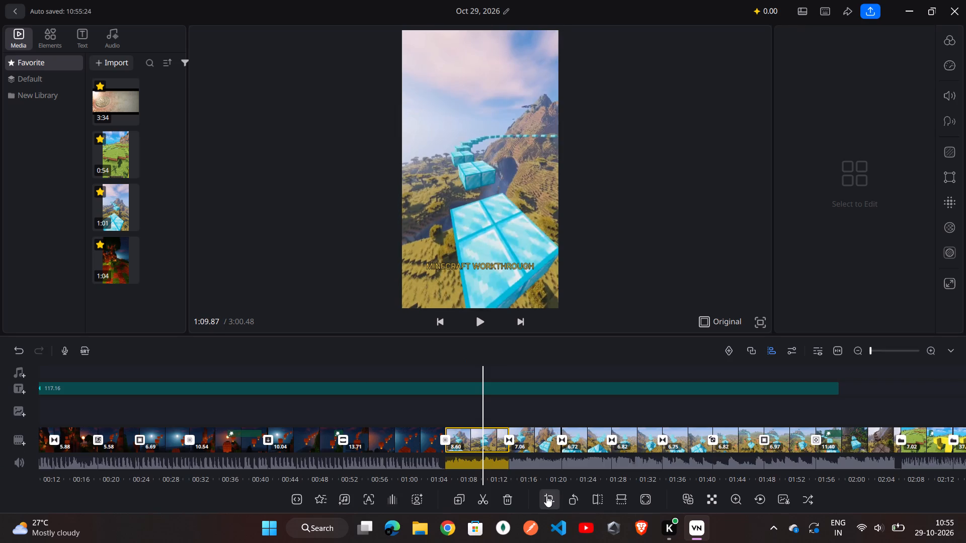
click(474, 448)
click(324, 495)
scroll(703, 447, left, 3)
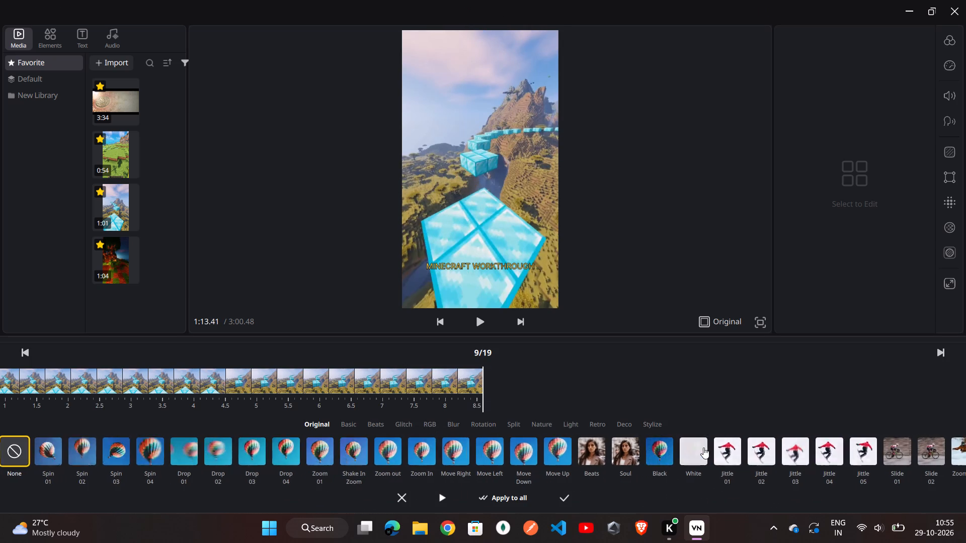
scroll(703, 447, left, 15)
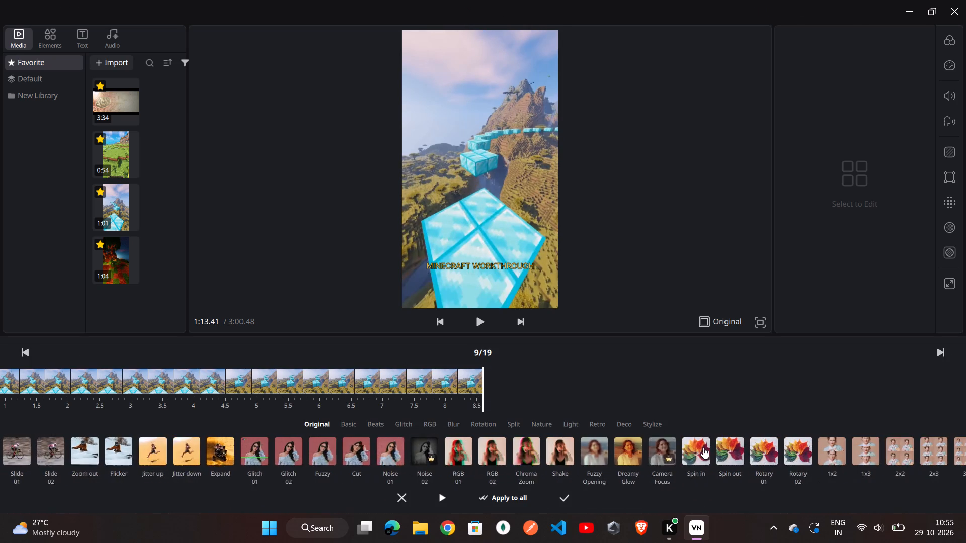
scroll(703, 447, left, 11)
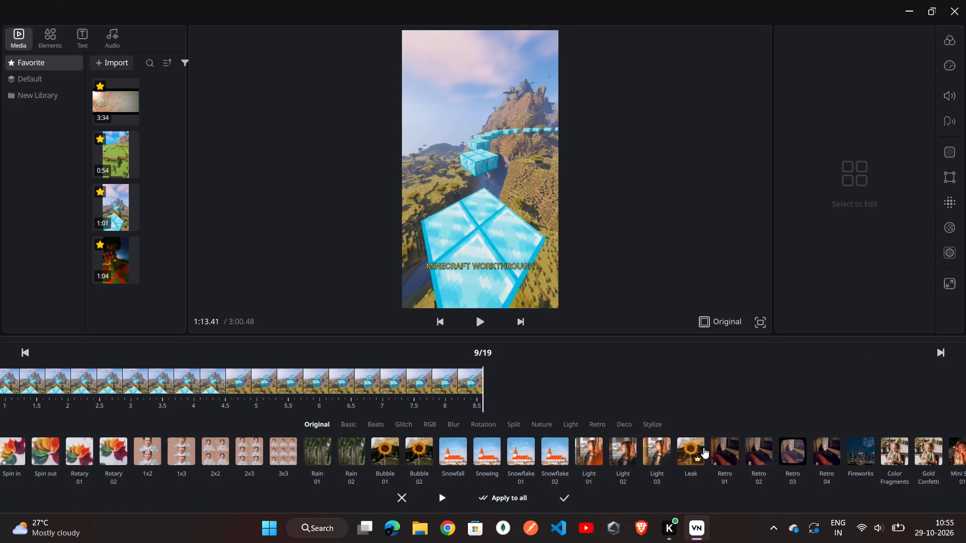
scroll(703, 447, left, 4)
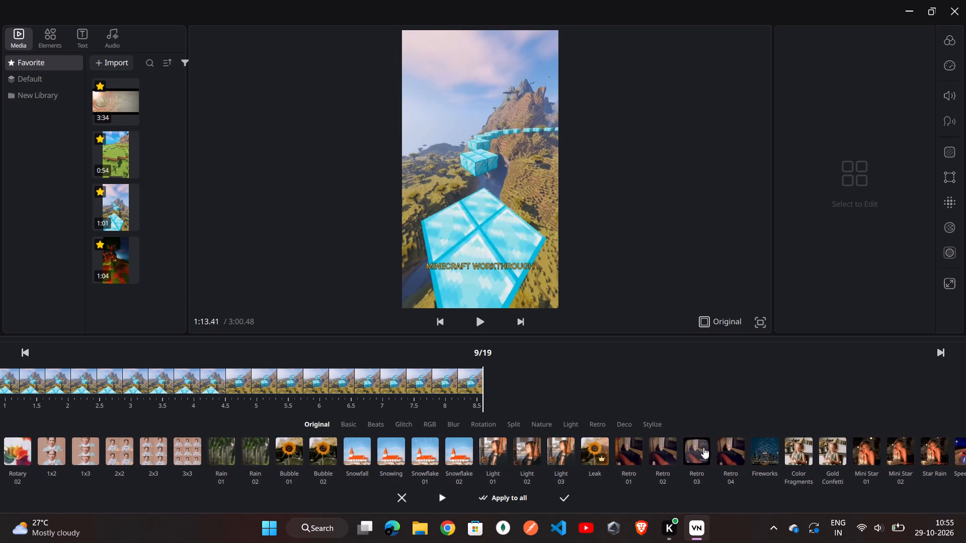
scroll(703, 447, left, 2)
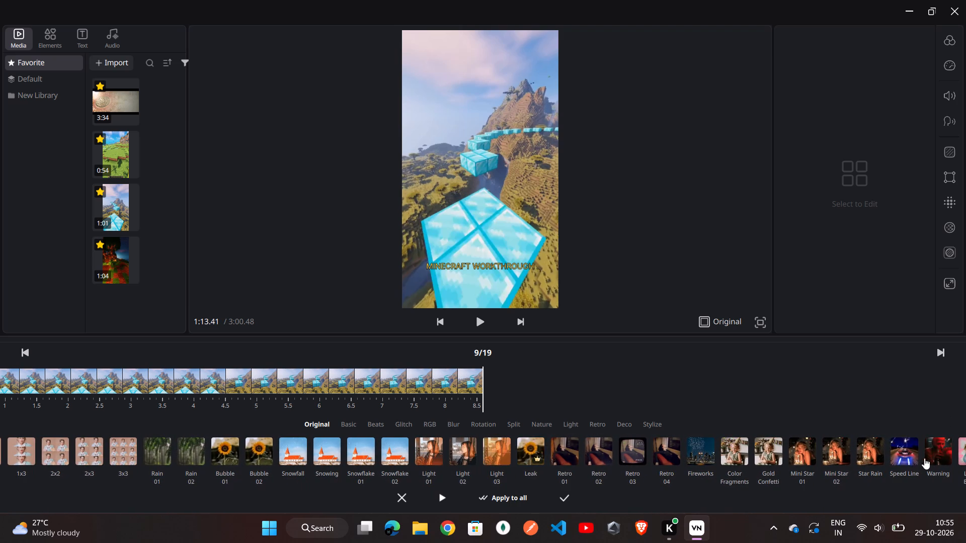
click(932, 457)
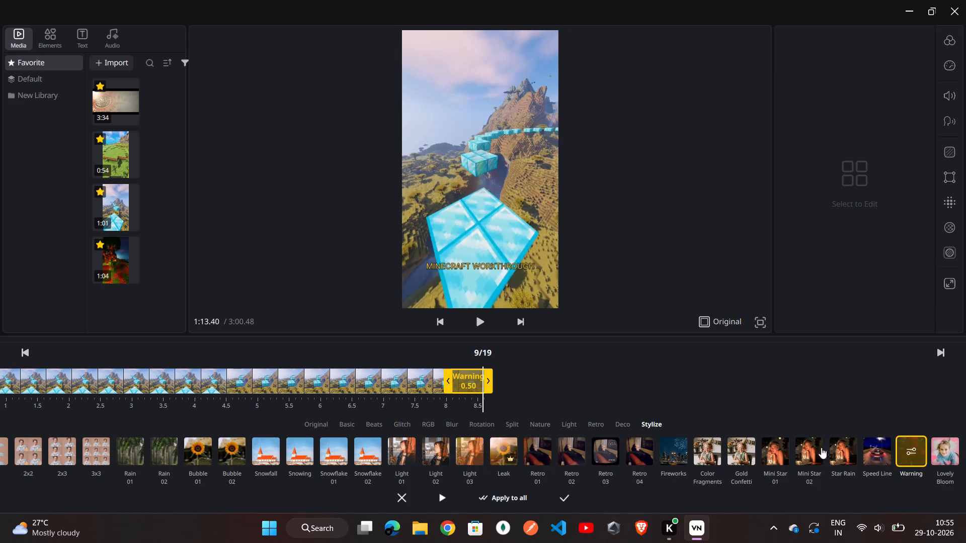
click(873, 454)
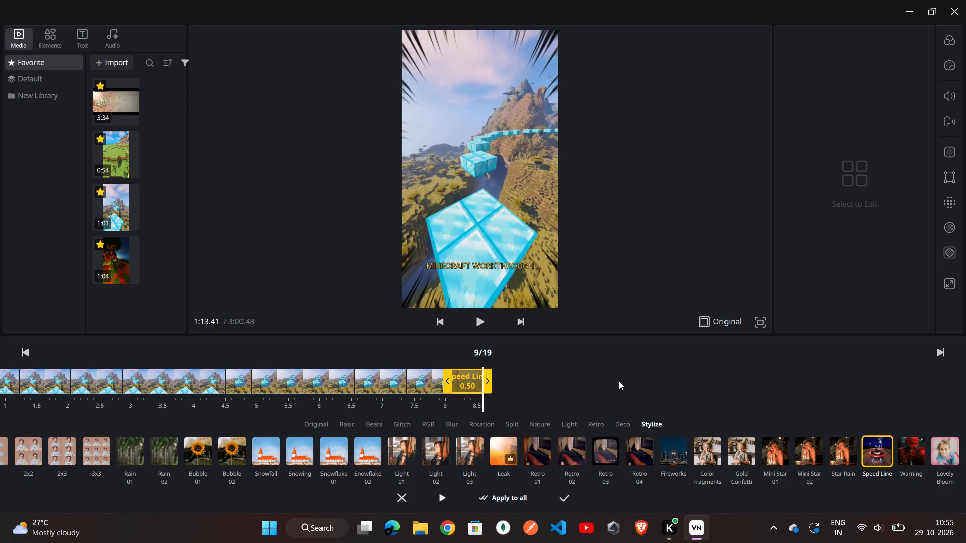
drag(448, 380, 388, 380)
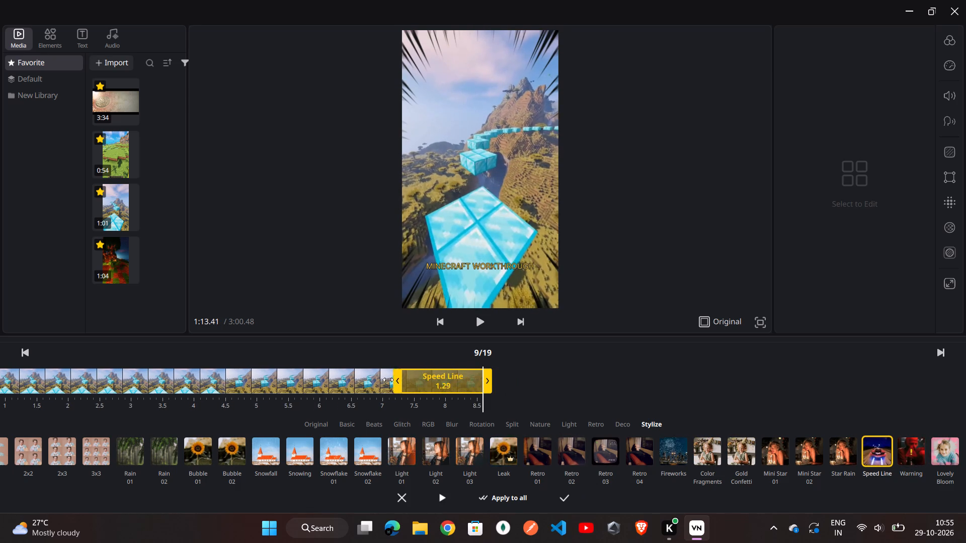
drag(388, 380, 292, 382)
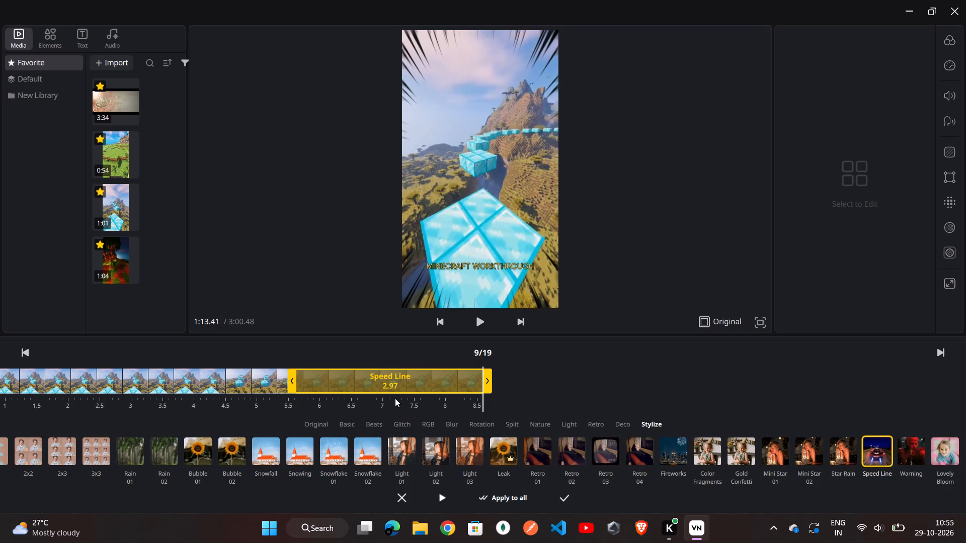
click(567, 493)
Add a new text clip at 1:57.60, where the MINECRAFT WORKTHROUGH title ends, and open its text for editing.
click(564, 411)
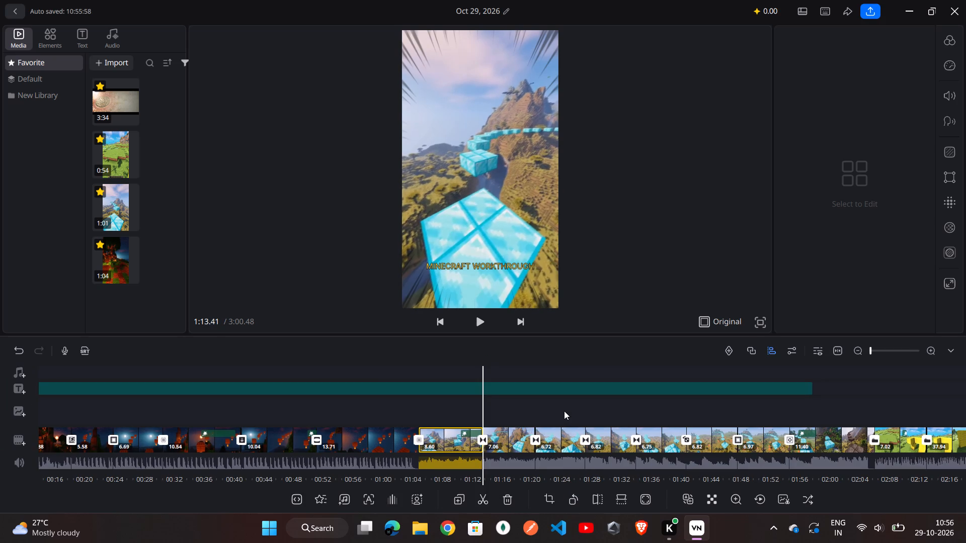
scroll(564, 411, left, 3)
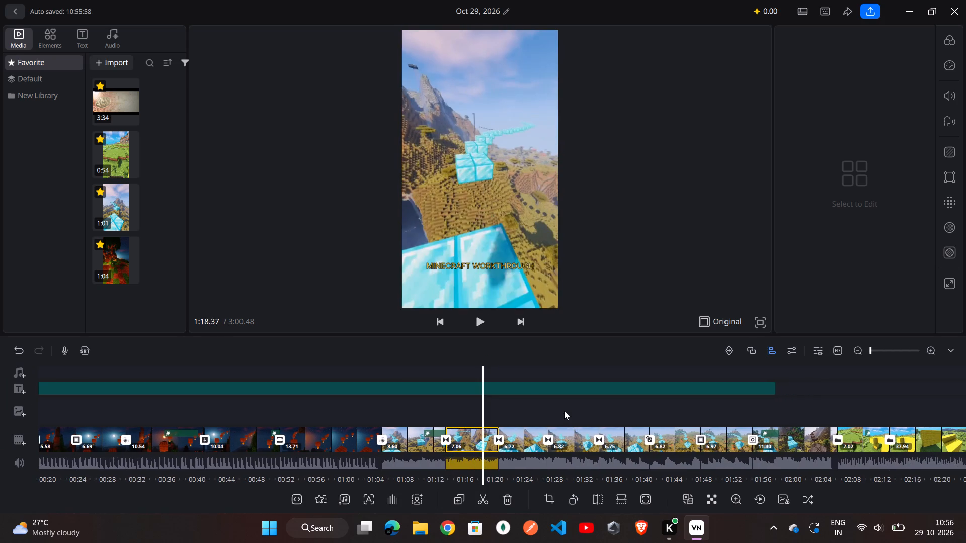
scroll(564, 411, left, 9)
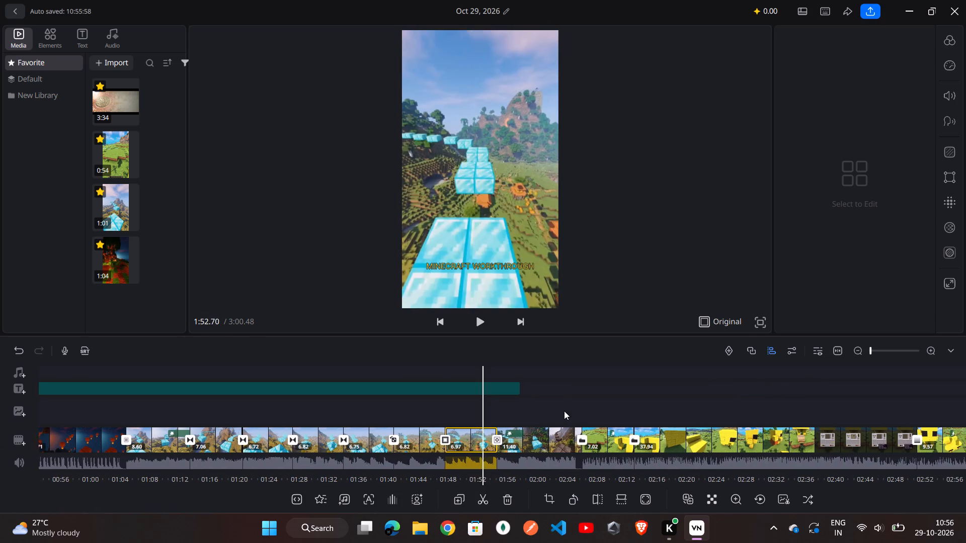
scroll(564, 411, left, 2)
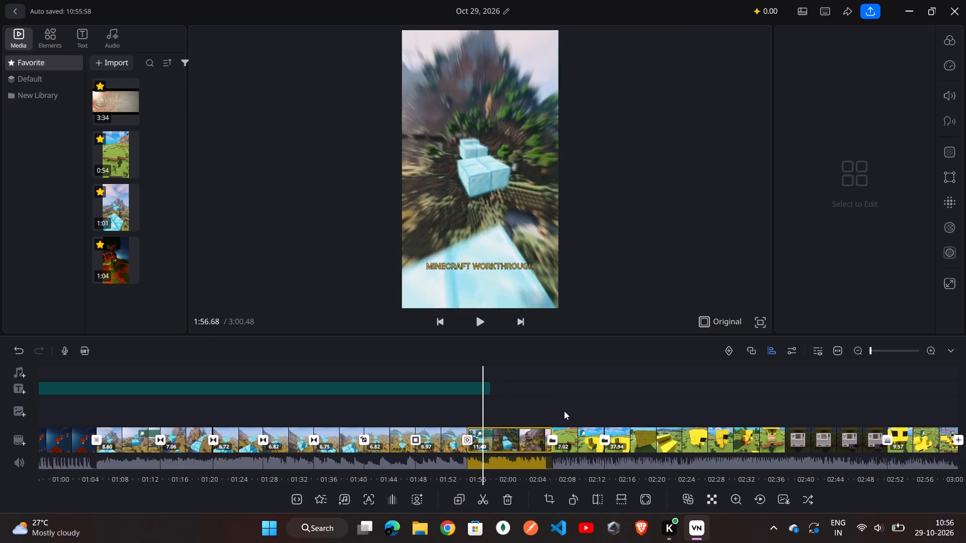
scroll(564, 411, left, 1)
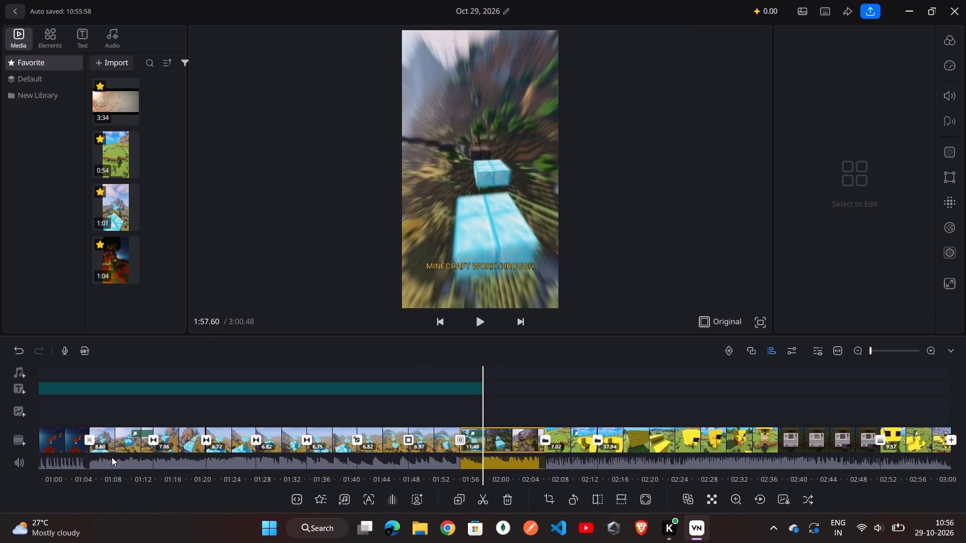
click(13, 390)
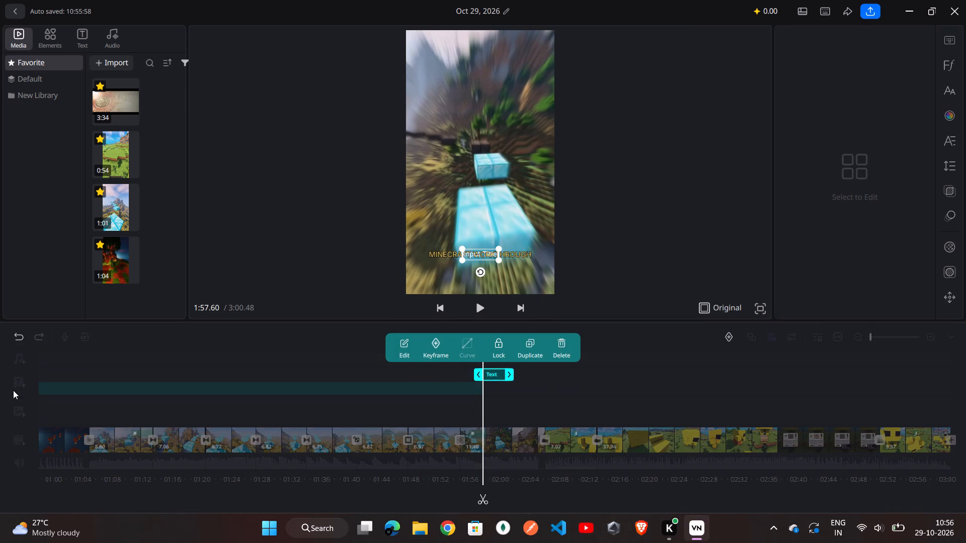
click(405, 347)
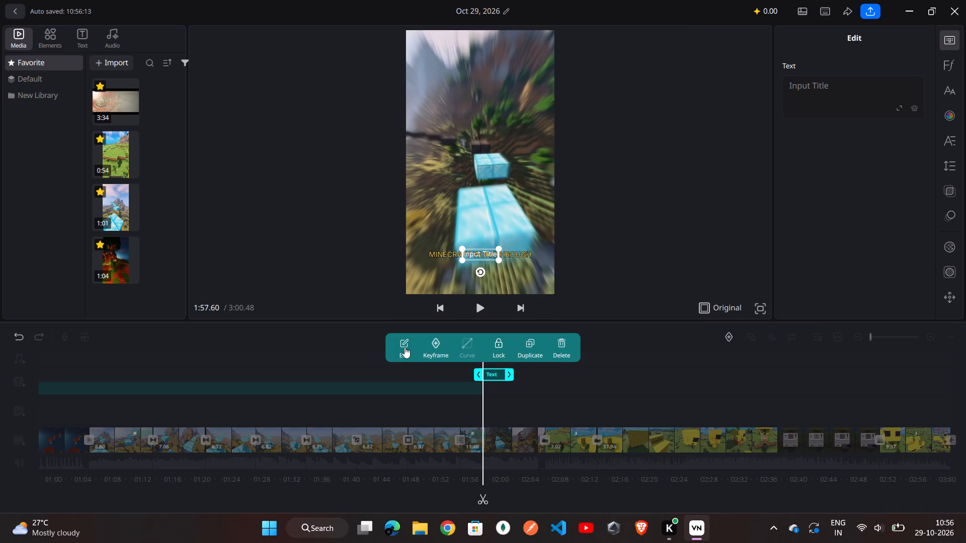
click(515, 393)
Move the new text clip along the timeline to the start of the duck-building footage, at about 2:06.
drag(495, 377, 494, 375)
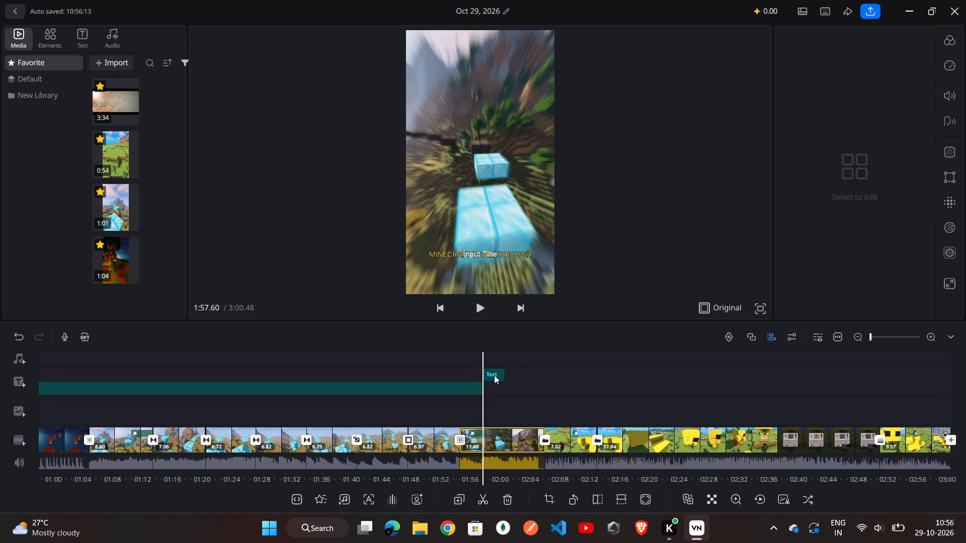
drag(494, 375, 501, 376)
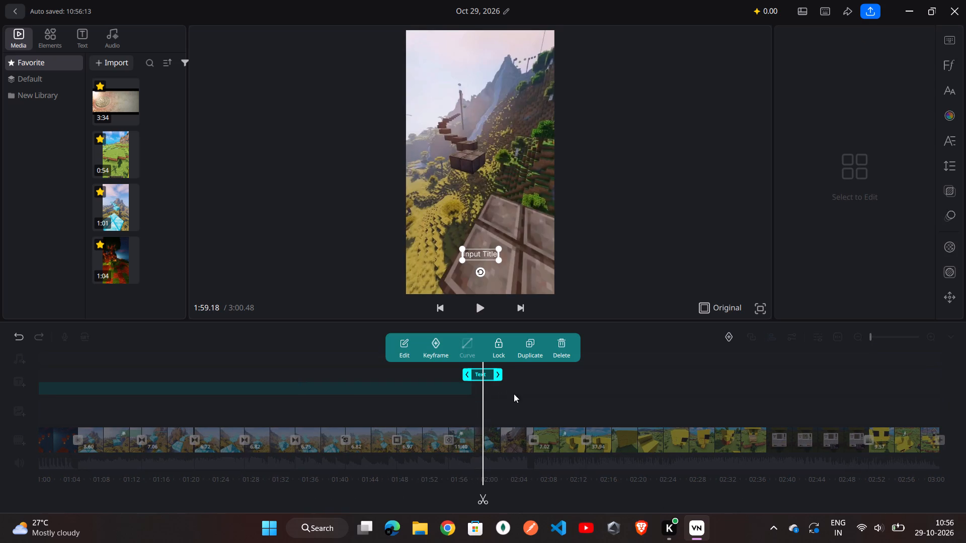
drag(476, 374, 487, 375)
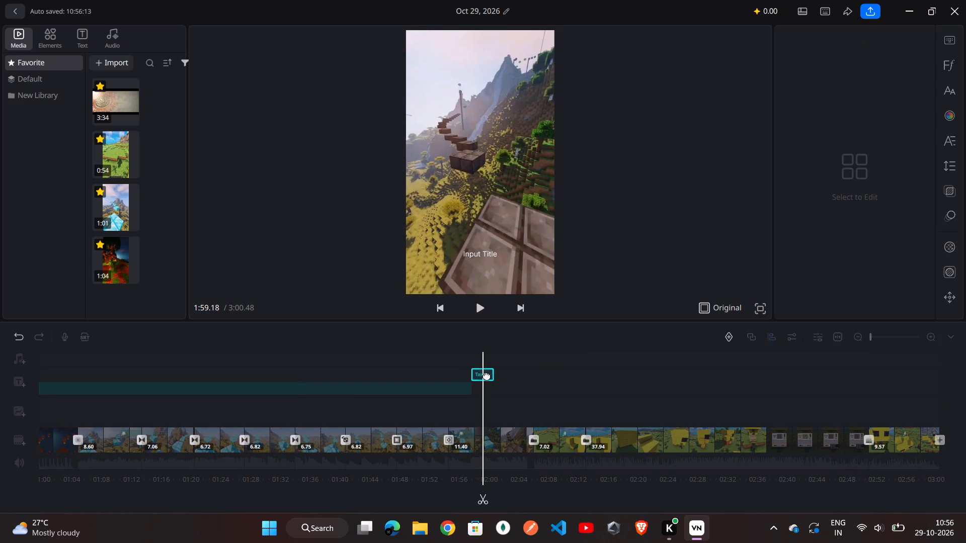
drag(487, 375, 541, 375)
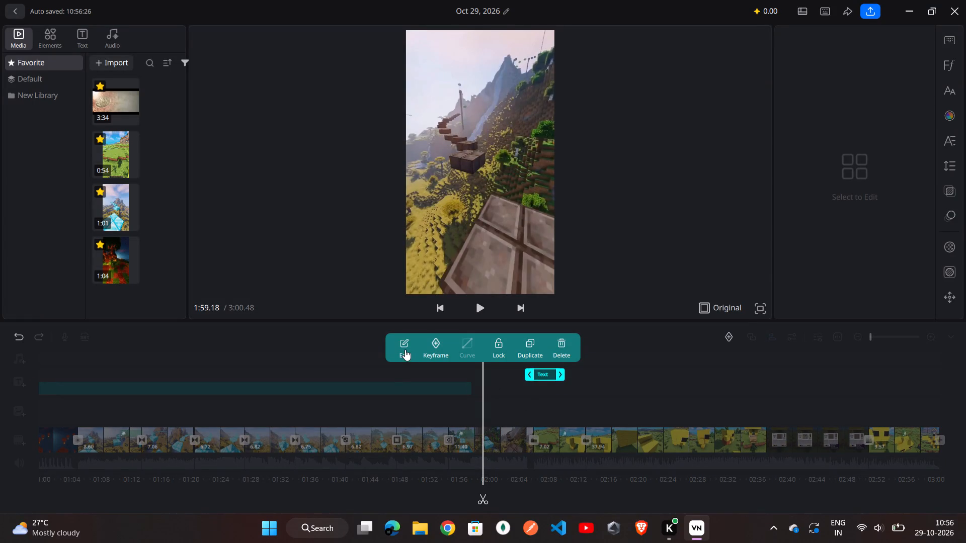
Set the new text clip's wording to "BUILDING A DUCK IN MC".
click(405, 349)
click(831, 95)
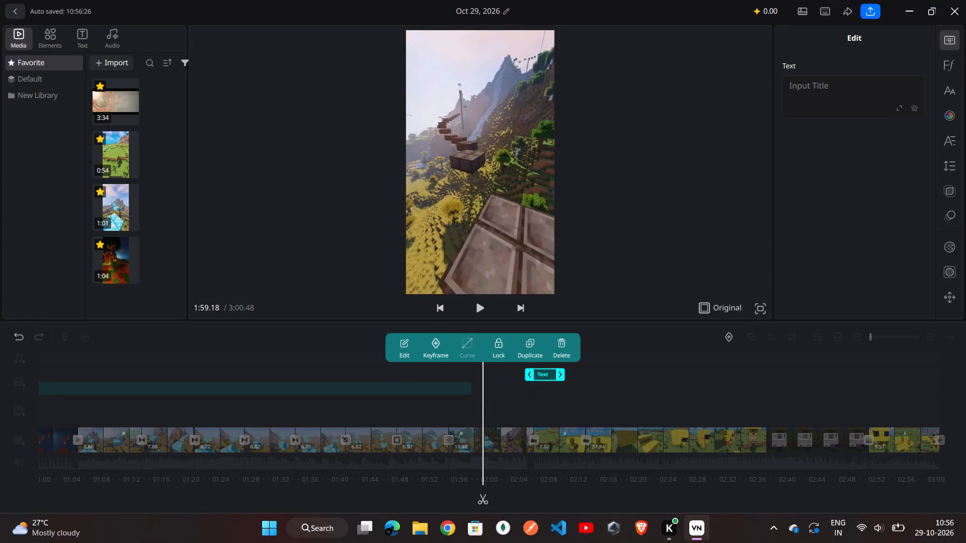
text(BU)
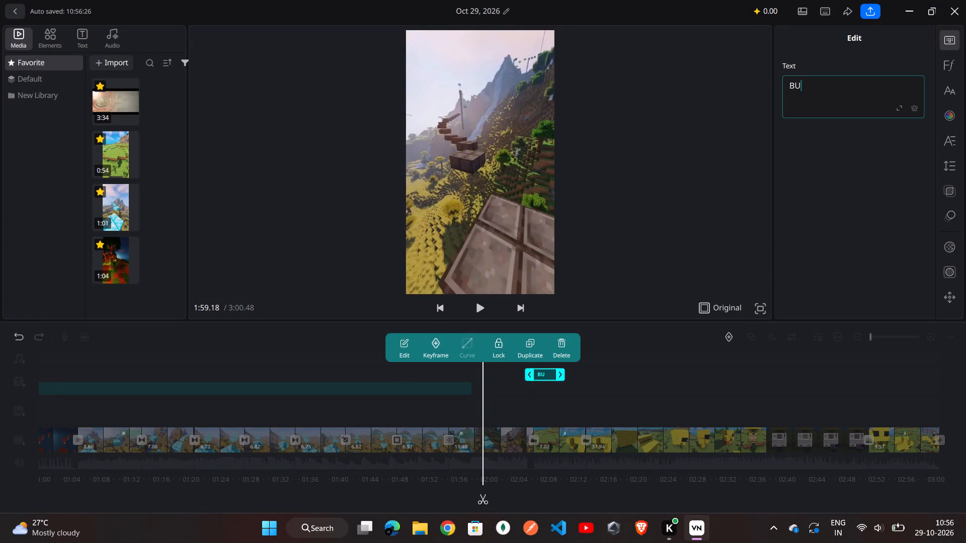
text(ILD)
key(shift+i)
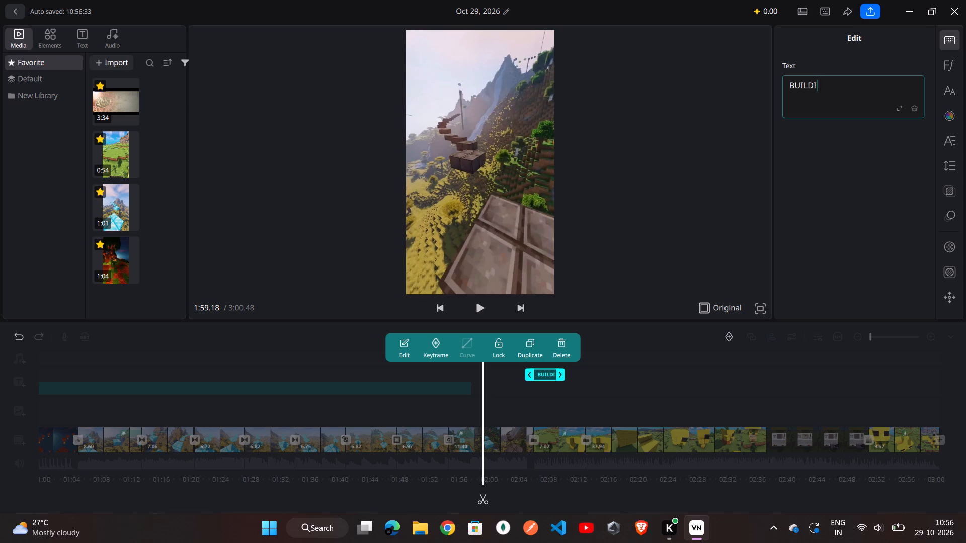
text(NG A)
key(space)
text(DUCK)
key(space)
text(IN M)
key(shift+c)
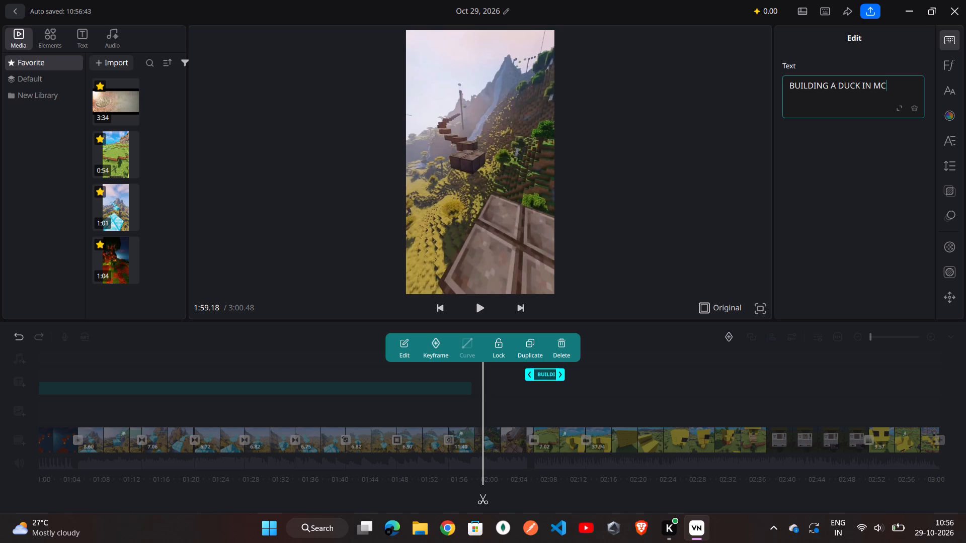
Set the duck title's font to Bold.
click(945, 62)
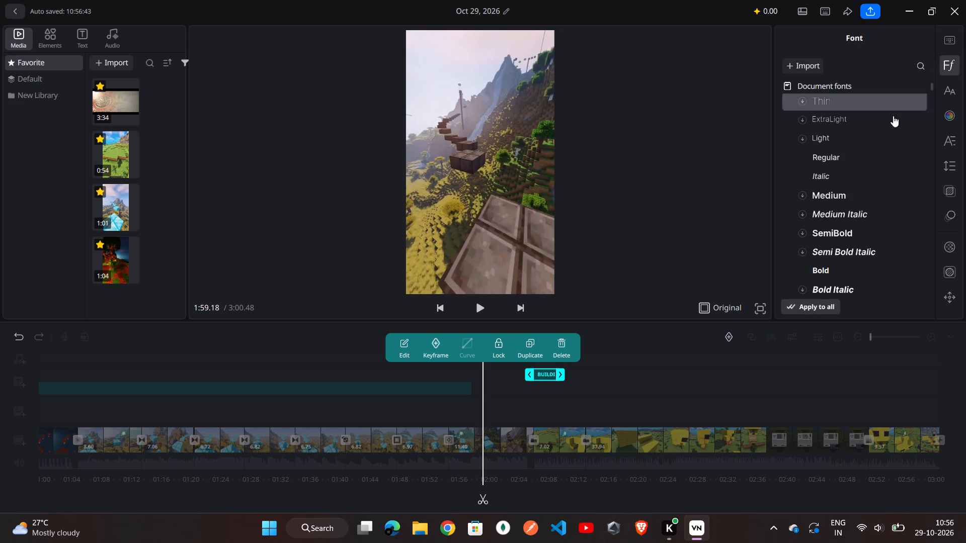
click(845, 269)
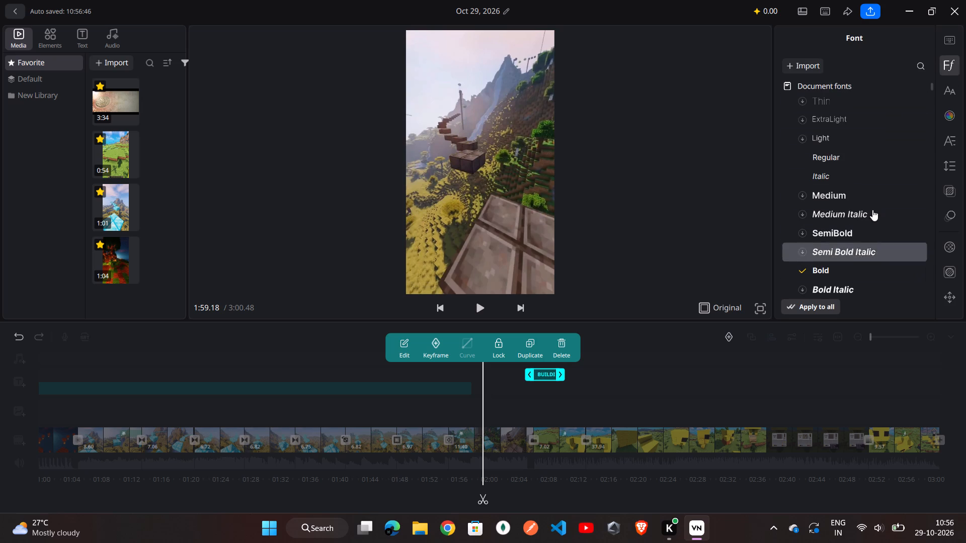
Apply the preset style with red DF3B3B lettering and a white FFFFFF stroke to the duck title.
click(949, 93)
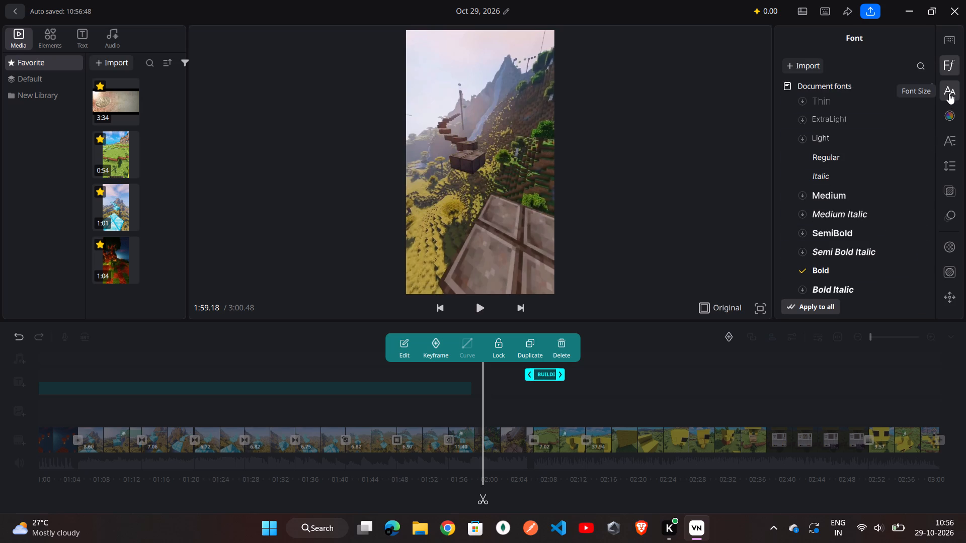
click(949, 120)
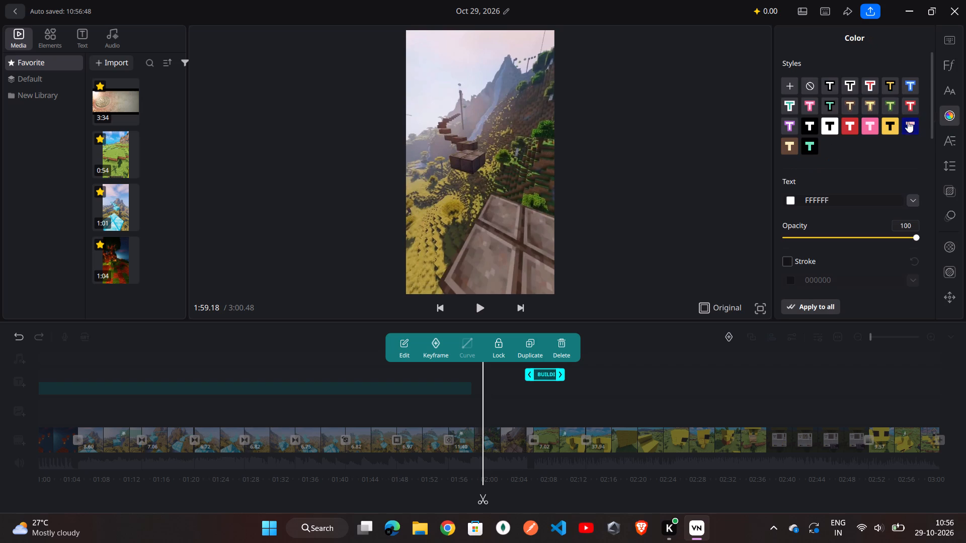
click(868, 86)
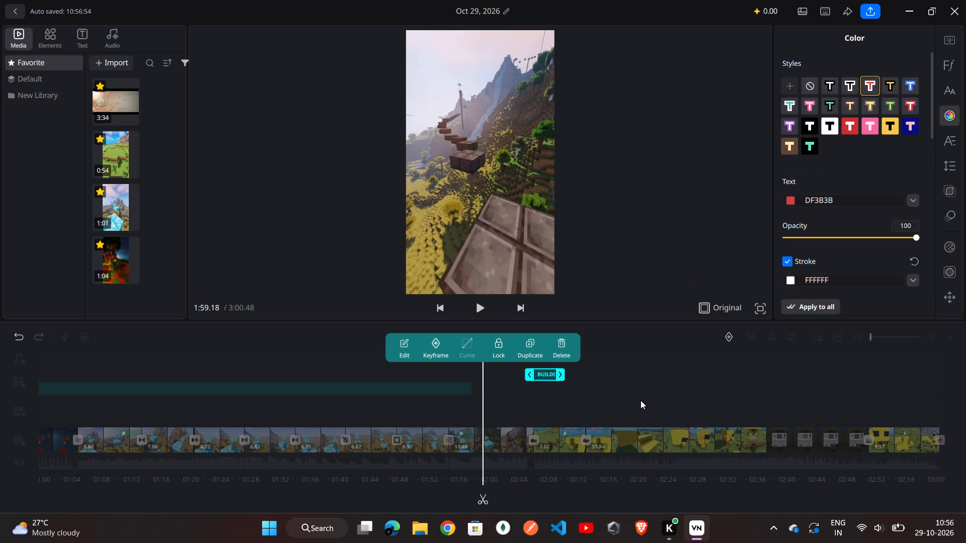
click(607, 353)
Extend the BUILDING A DUCK IN MC text clip to the end of the video, making it 54.53 seconds long.
click(552, 371)
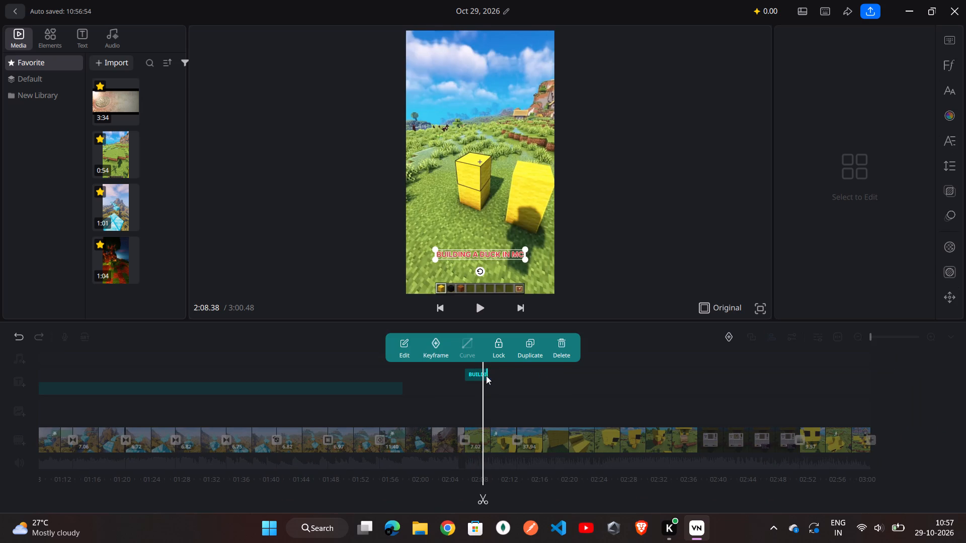
drag(489, 375, 627, 374)
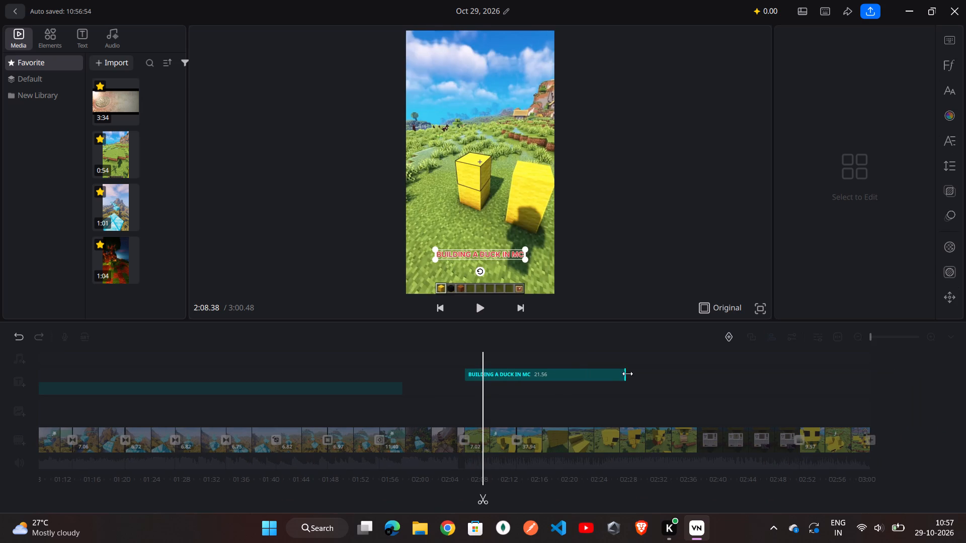
drag(627, 374, 876, 411)
click(876, 411)
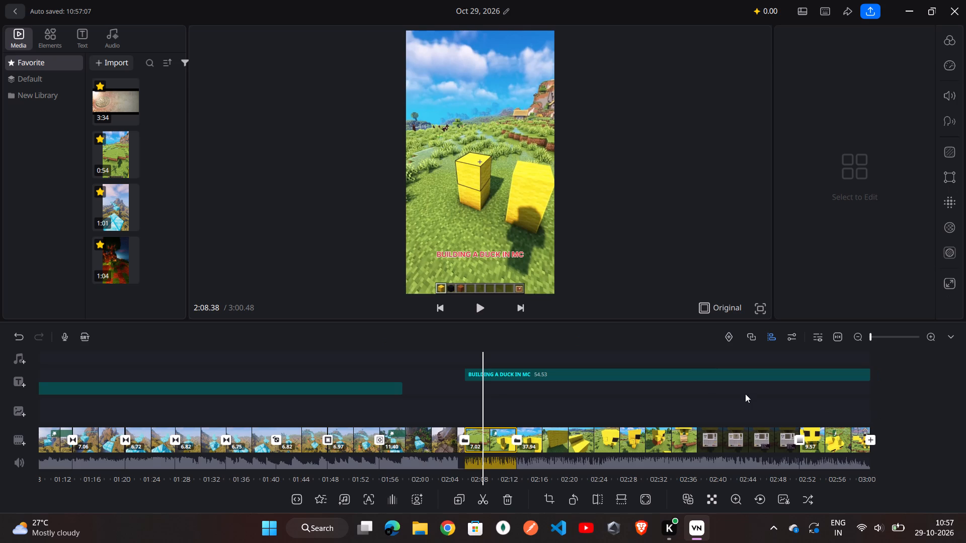
Restyle the BUILDING A DUCK IN MC title with the preset of white FFFFFF lettering on a black background.
click(659, 372)
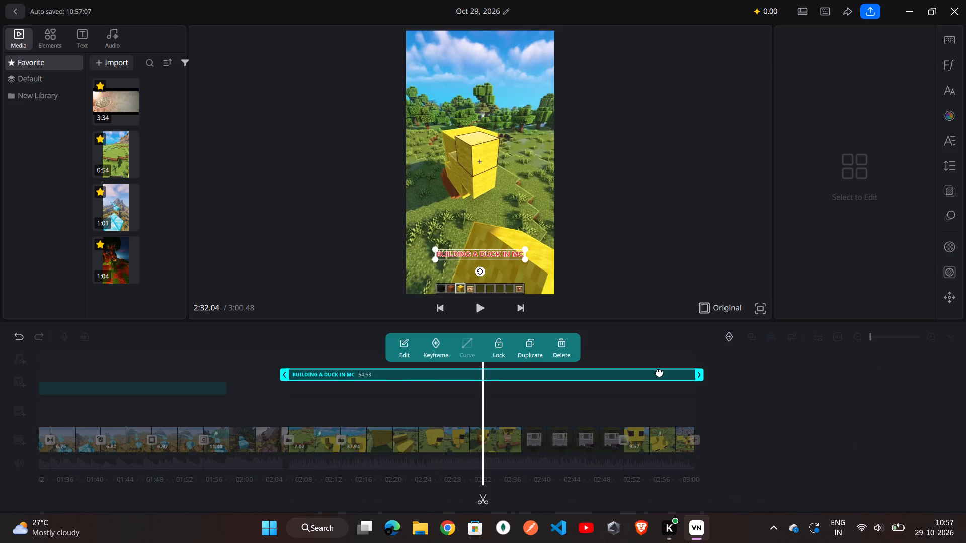
click(403, 345)
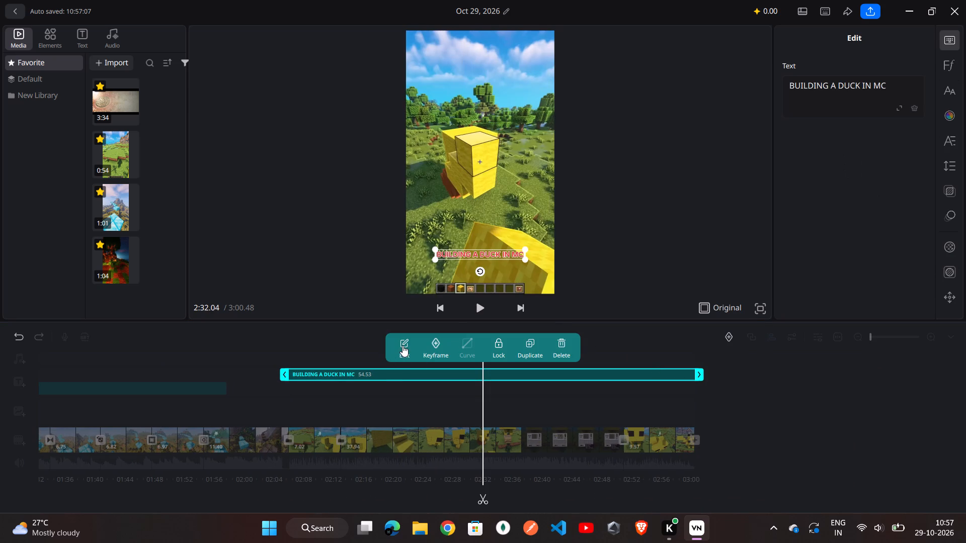
click(941, 115)
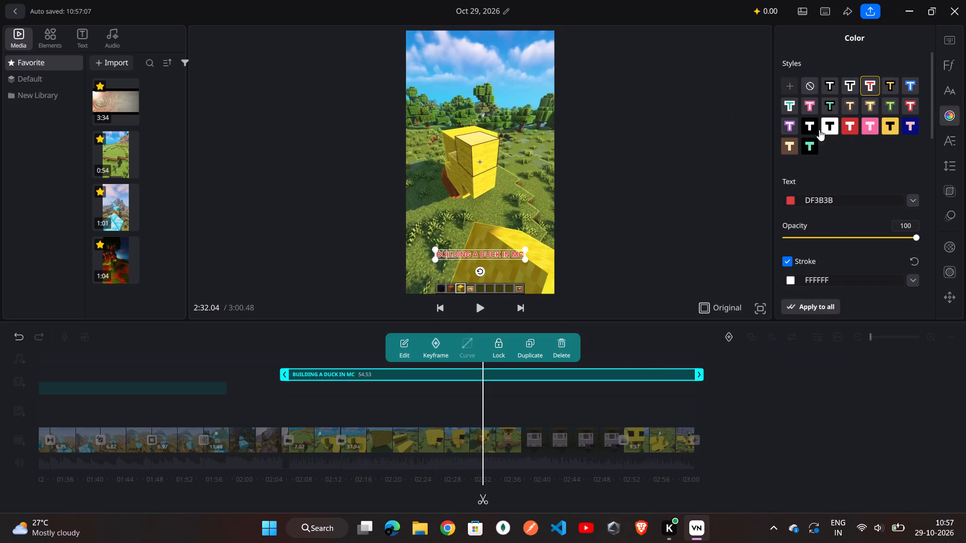
click(807, 126)
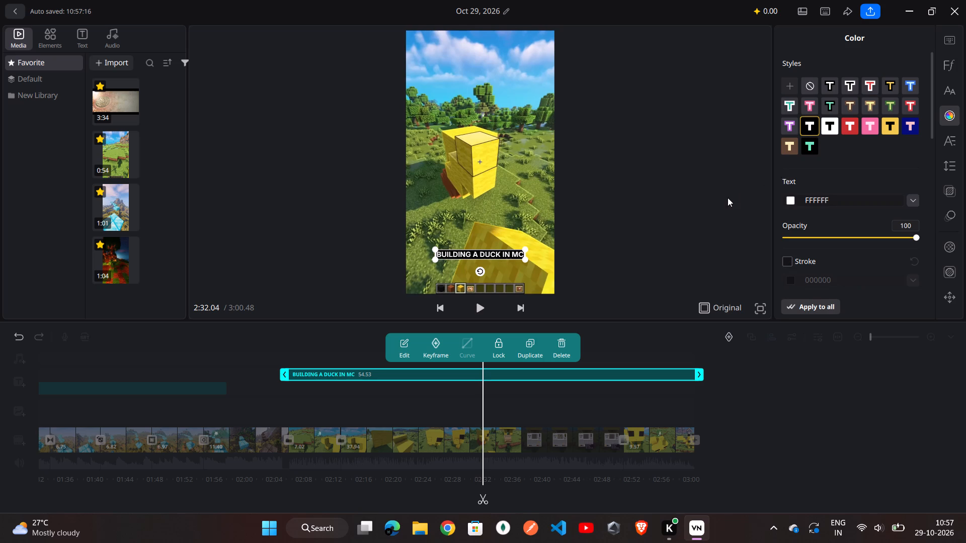
click(647, 269)
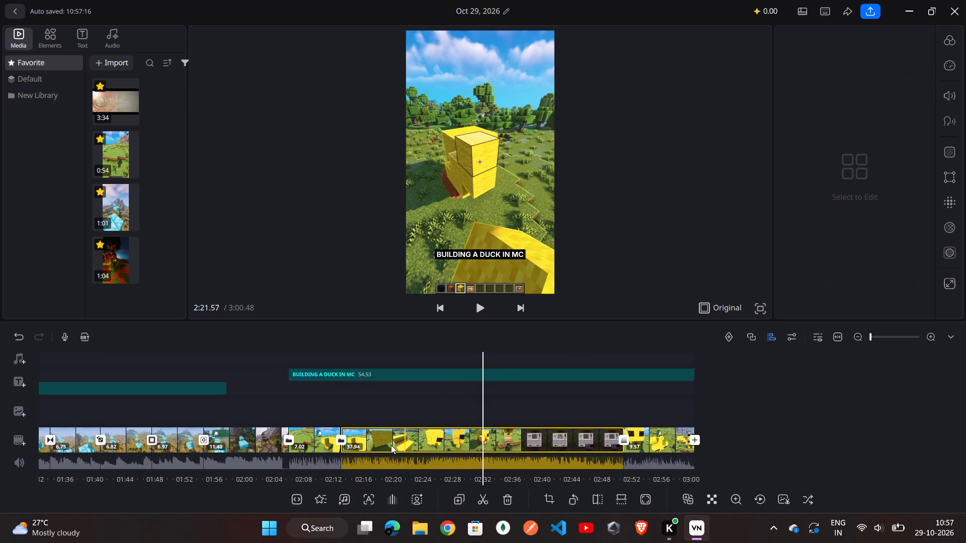
Look back over the diamond-block segments and their titles on the timeline.
scroll(391, 443, right, 13)
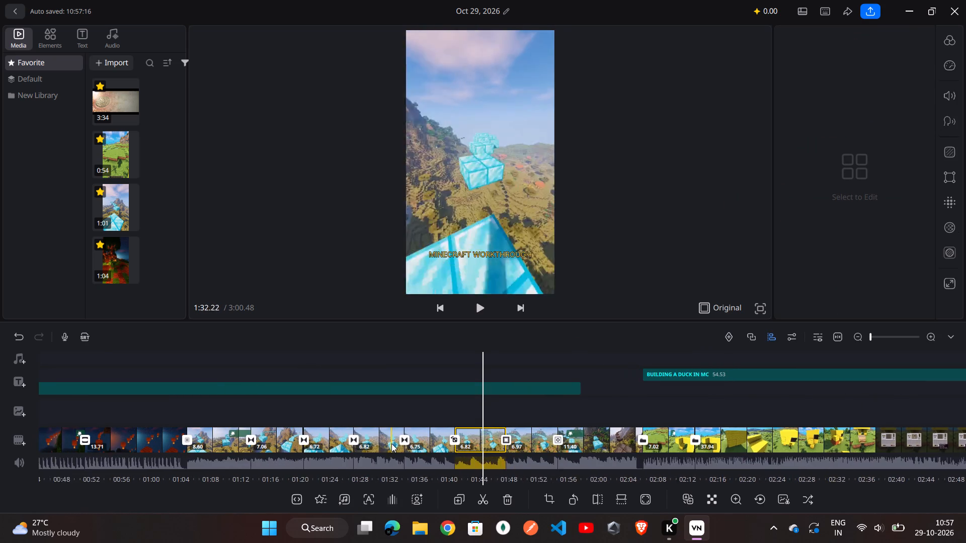
scroll(391, 443, right, 3)
scroll(391, 443, left, 1)
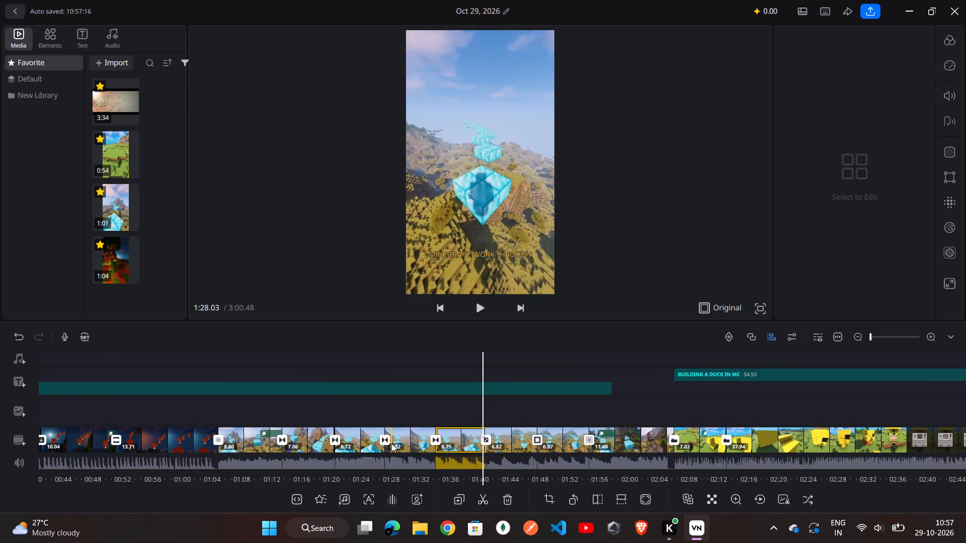
scroll(391, 443, left, 4)
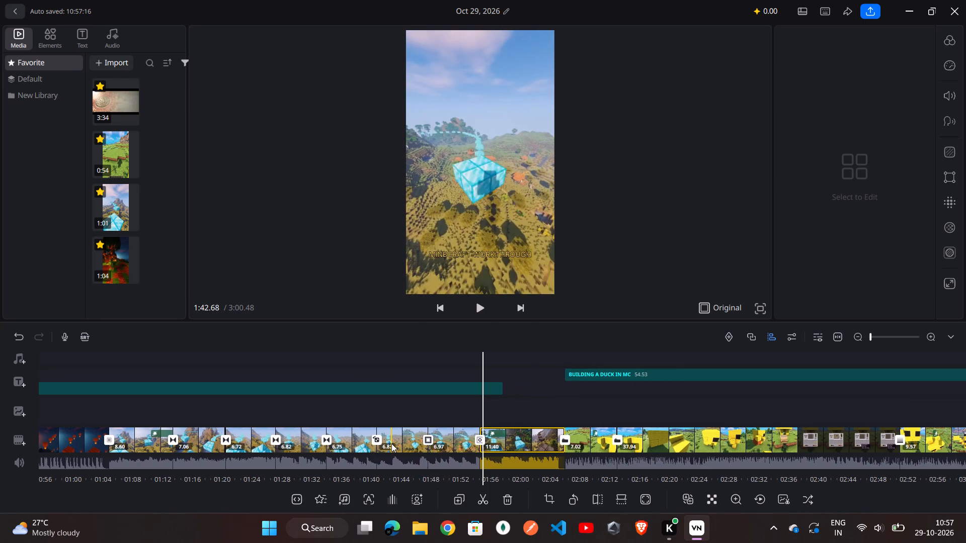
scroll(391, 443, left, 1)
Add the Speed Line effect to the 37.94-second yellow-block building clip, starting about 8.5 seconds into the clip.
click(670, 442)
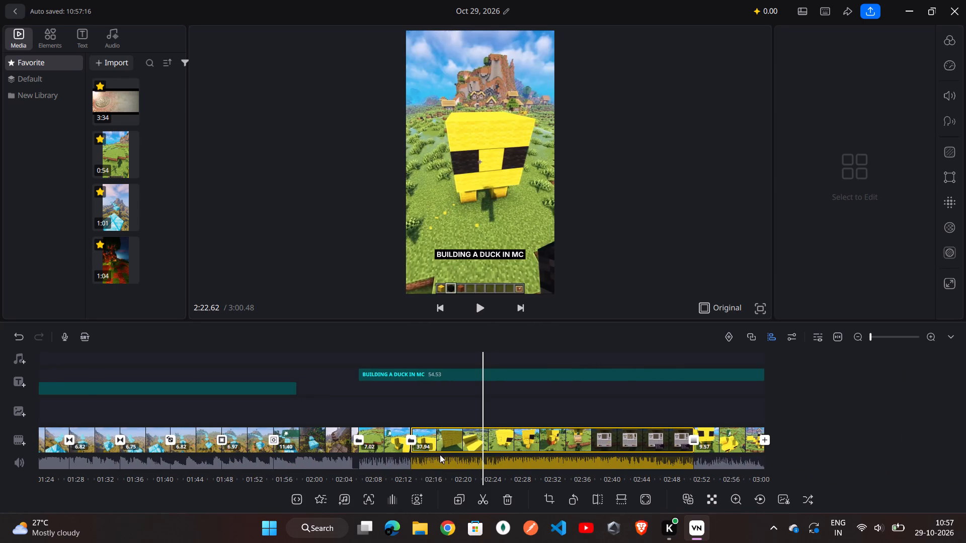
click(324, 500)
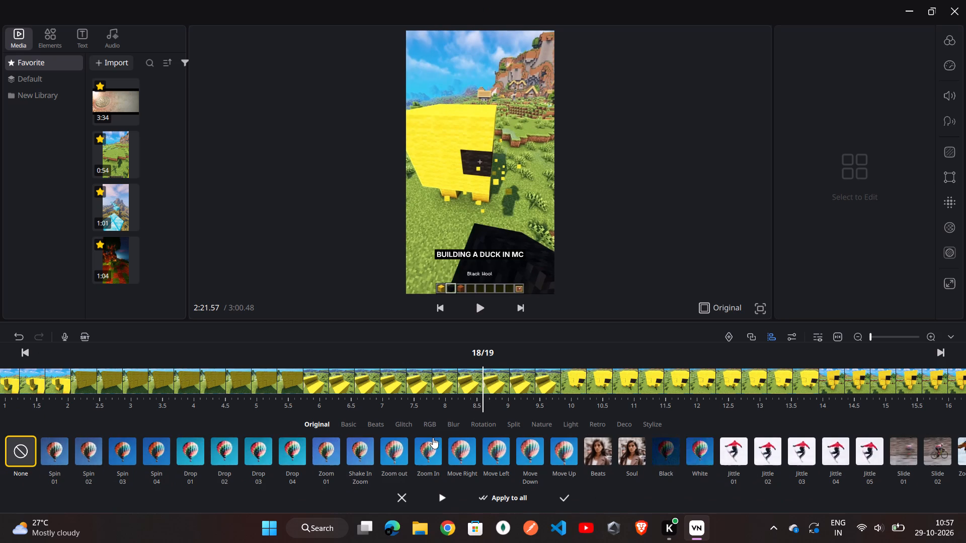
scroll(575, 460, left, 13)
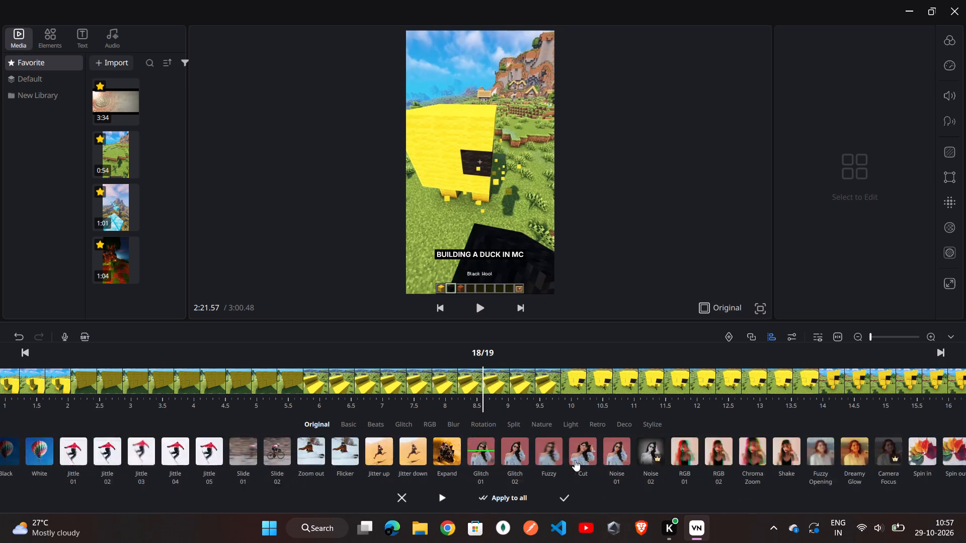
scroll(575, 460, left, 15)
scroll(575, 460, left, 10)
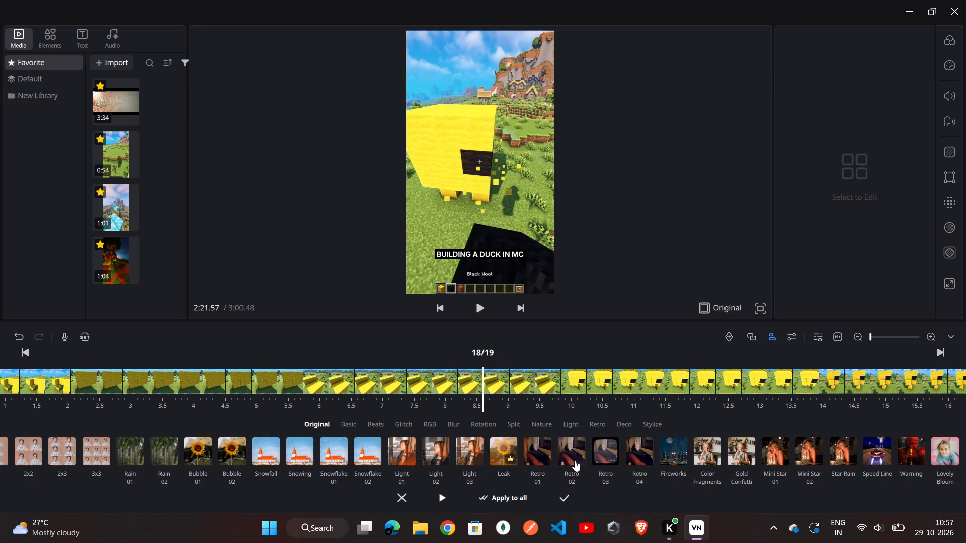
scroll(656, 447, left, 4)
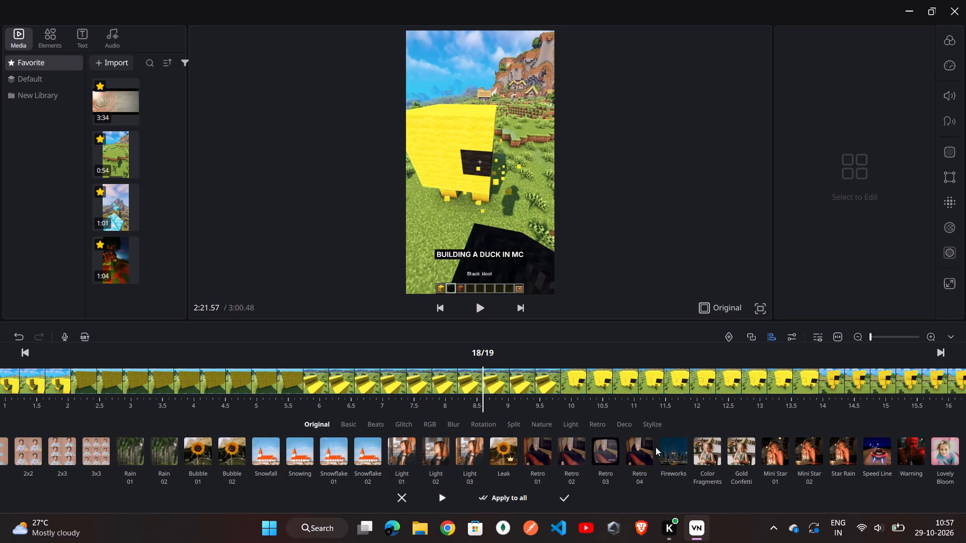
click(879, 454)
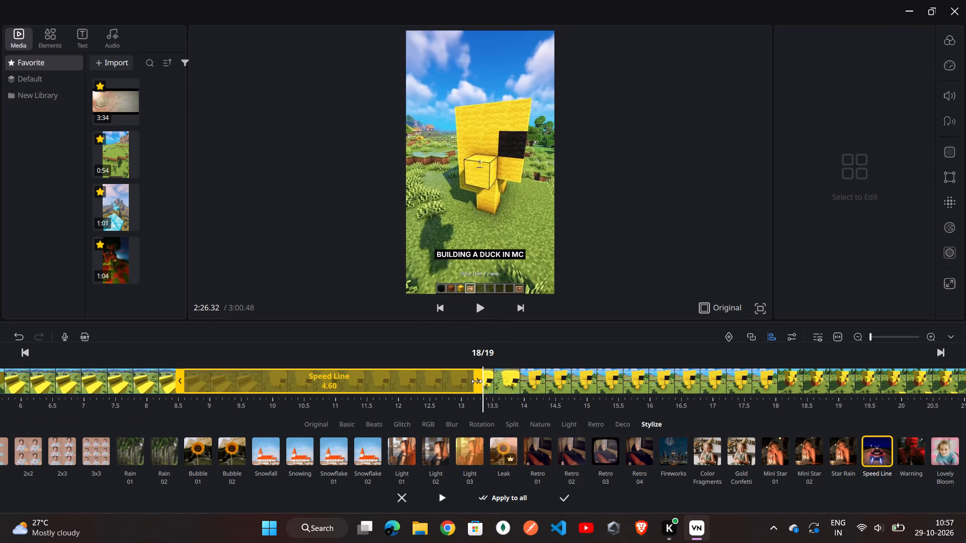
Extend the Speed Line effect in both directions so it lasts about 15.26 seconds, and apply it.
drag(477, 382, 780, 380)
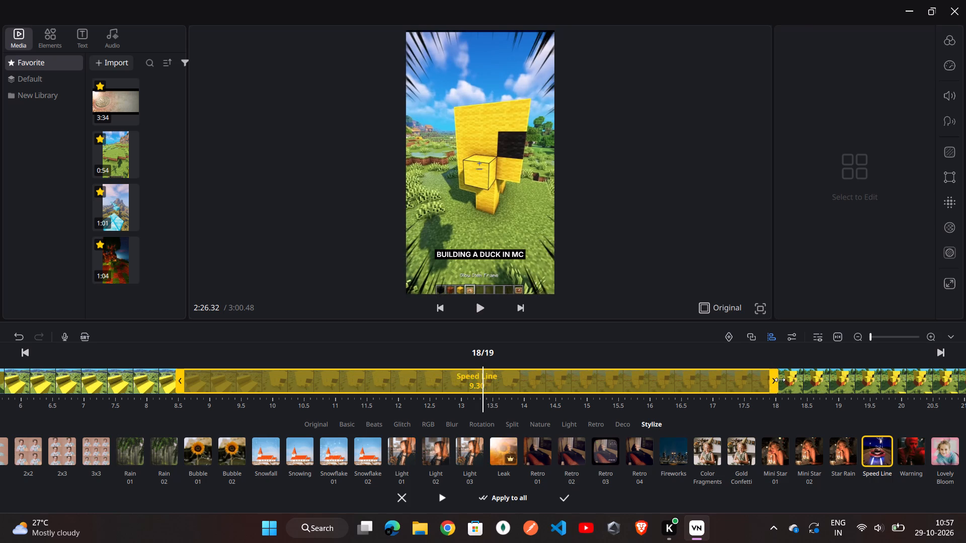
drag(780, 380, 944, 376)
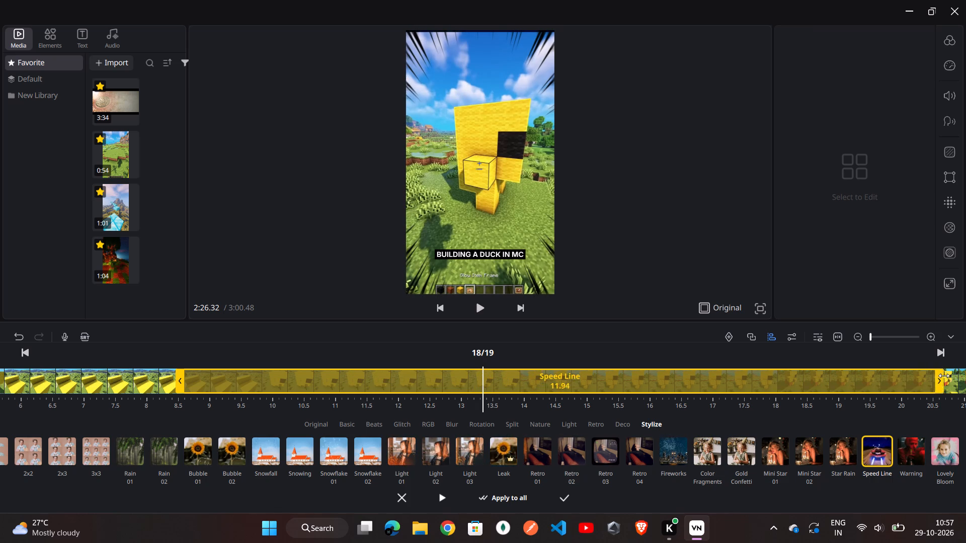
drag(944, 376, 965, 376)
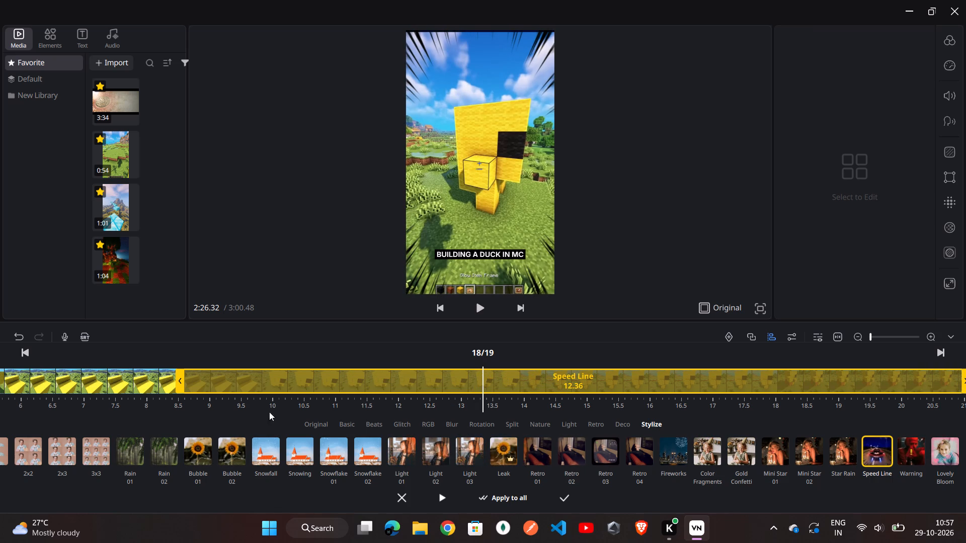
drag(183, 380, 112, 381)
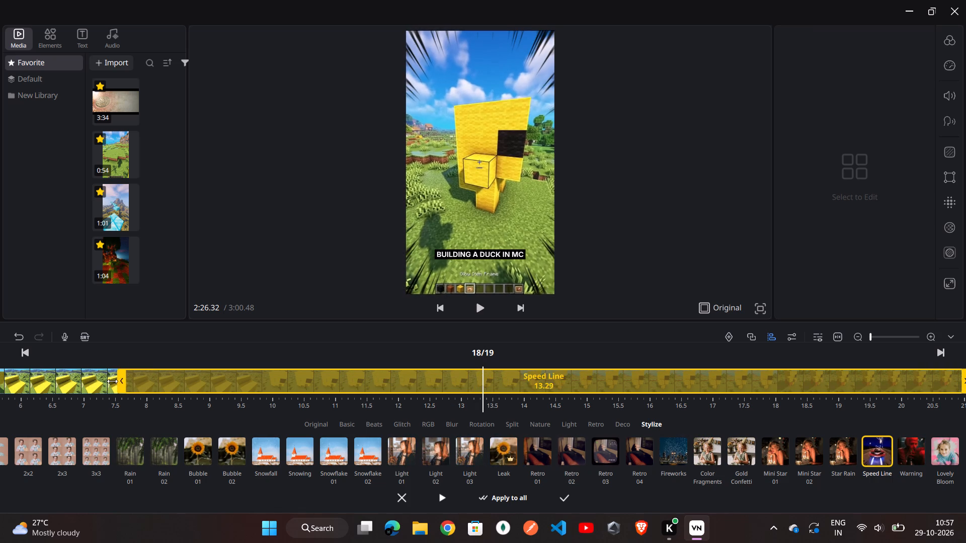
drag(112, 381, 0, 379)
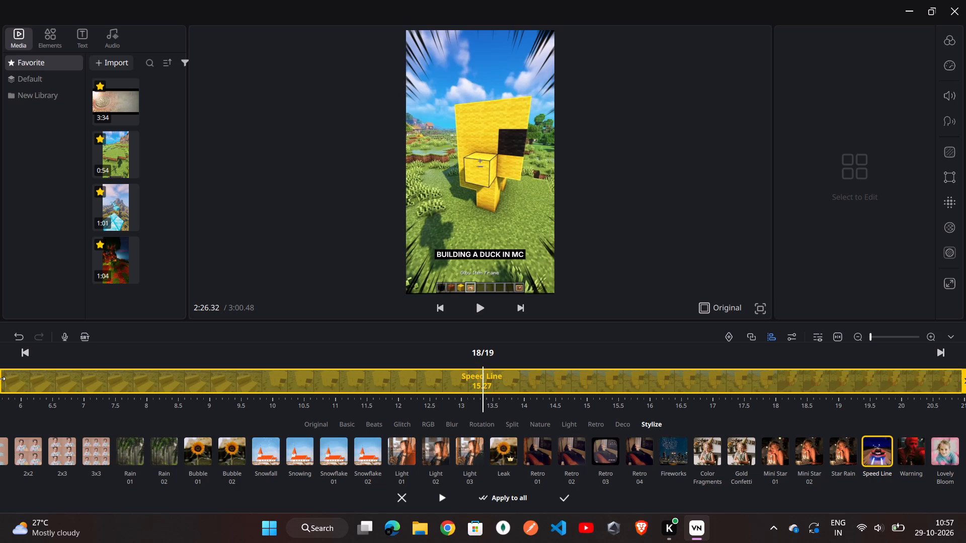
drag(0, 379, 1, 379)
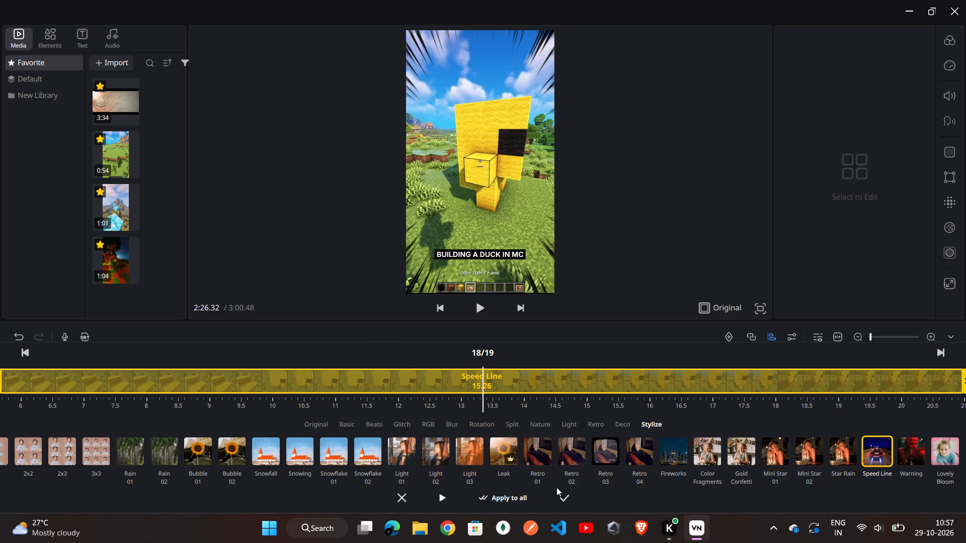
click(563, 497)
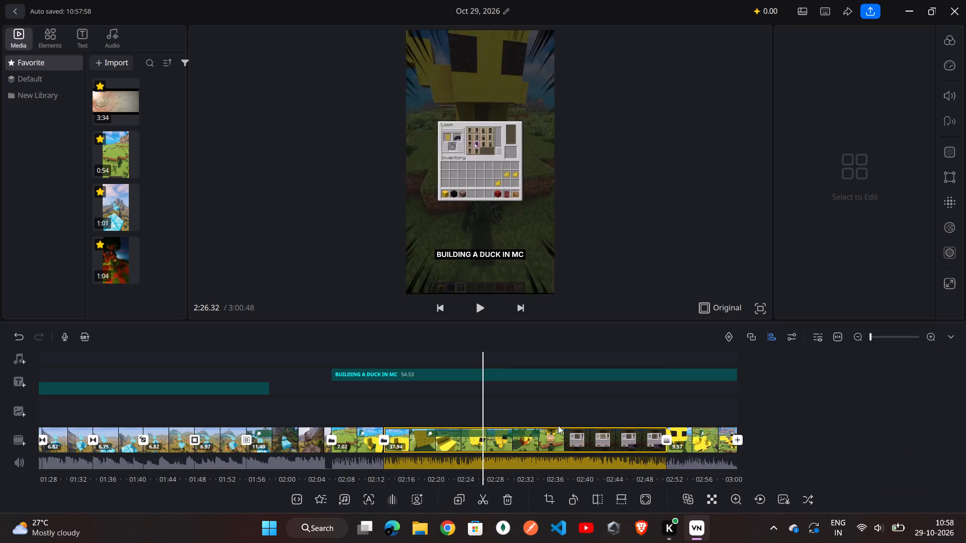
Review the Speed Line effect across the 37.94-second duck-building clip.
scroll(510, 424, right, 2)
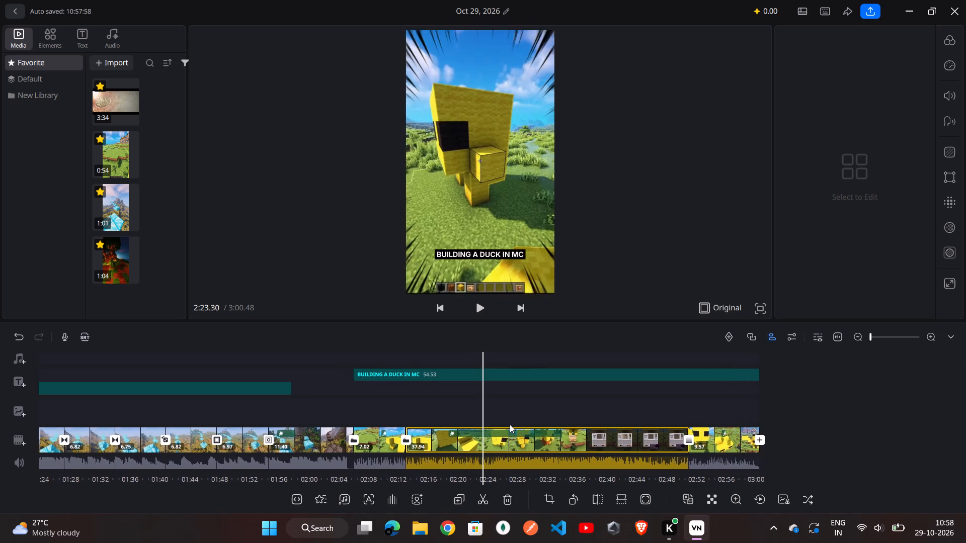
scroll(510, 424, right, 2)
scroll(510, 424, left, 1)
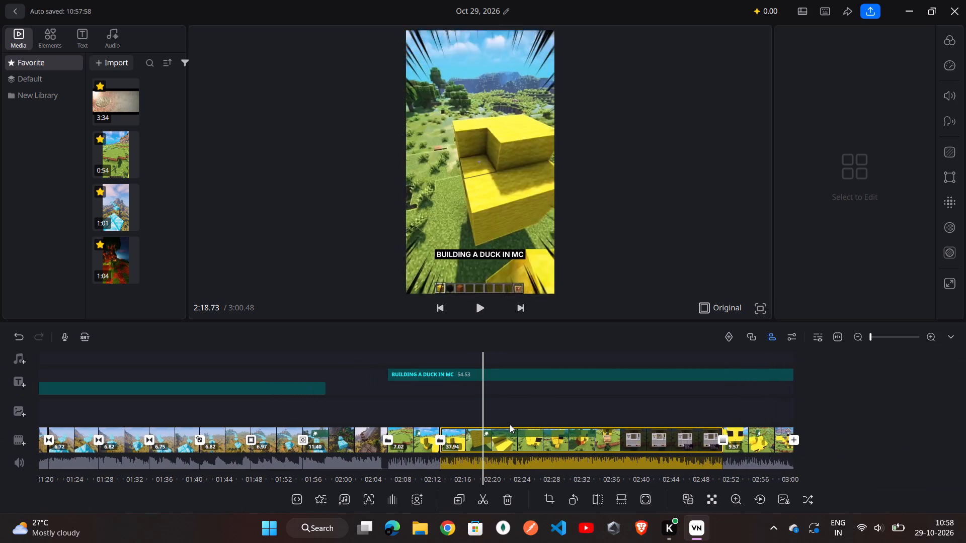
scroll(510, 424, left, 1)
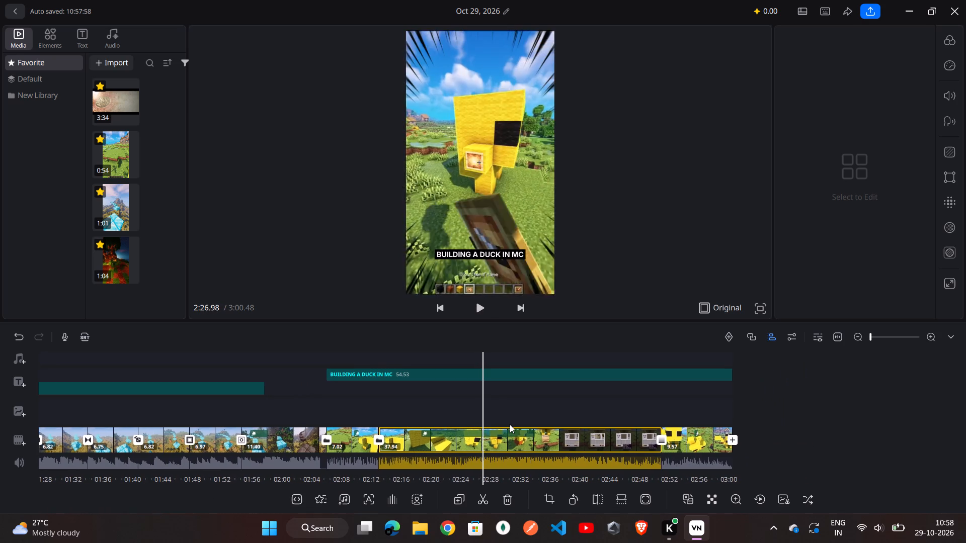
scroll(510, 424, left, 3)
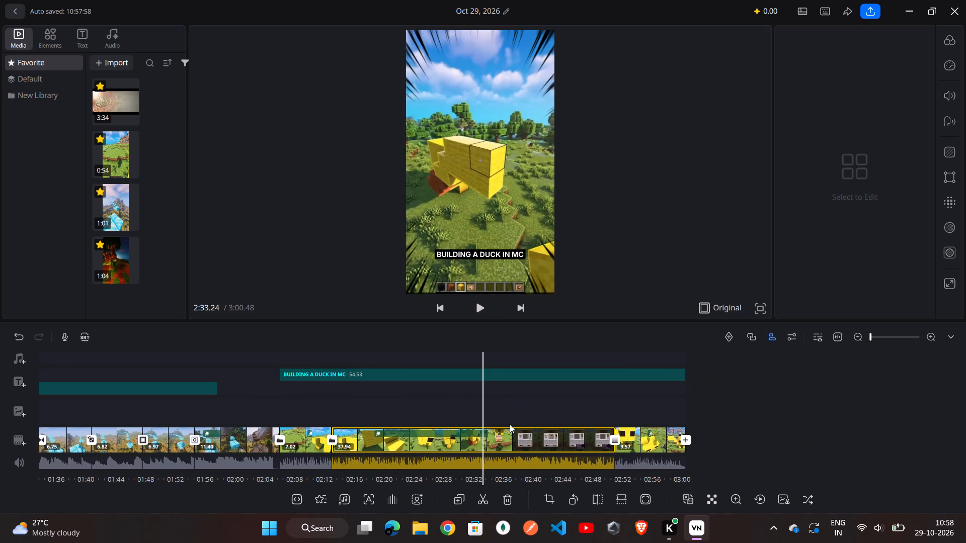
scroll(510, 424, left, 1)
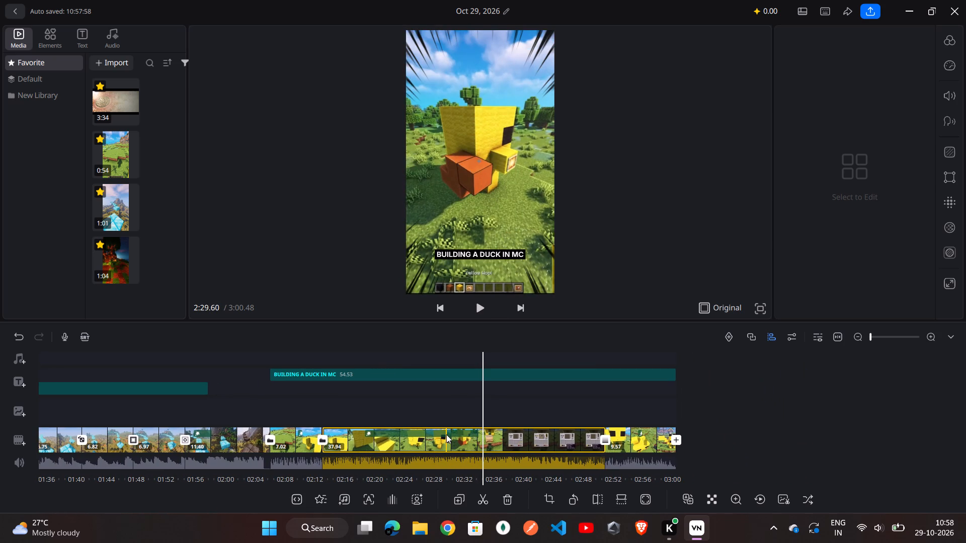
scroll(446, 434, right, 1)
click(438, 442)
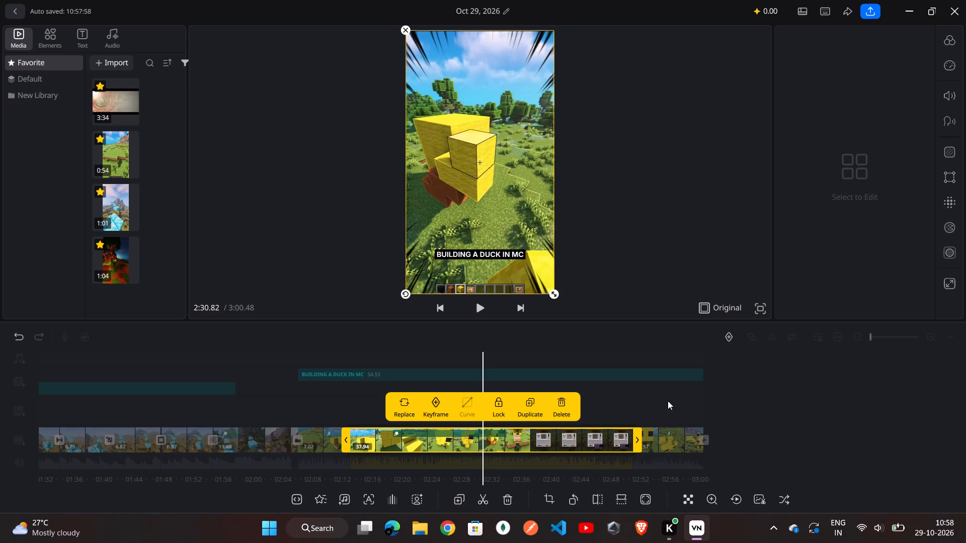
click(745, 418)
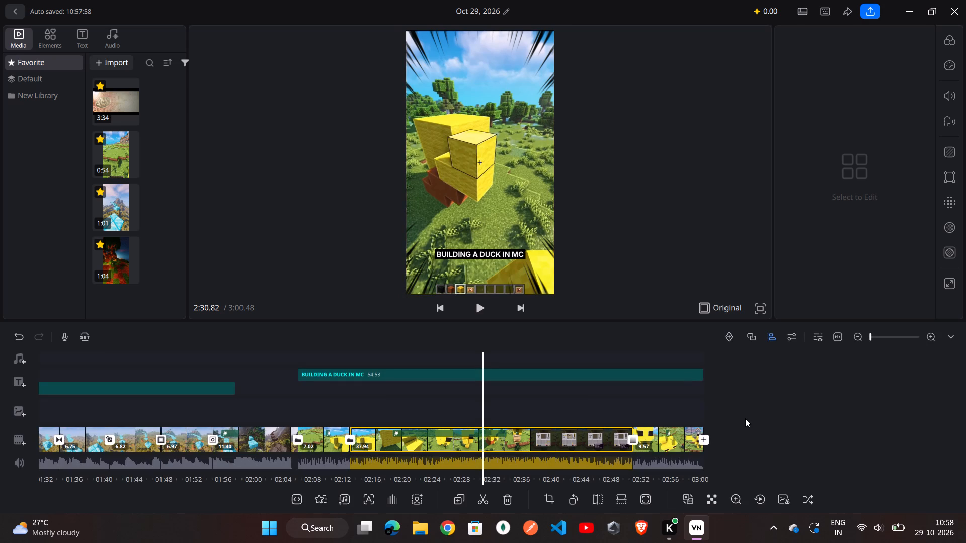
Apply the Expand effect about 4.5 seconds into the final 9.57-second duck clip.
scroll(565, 454, left, 1)
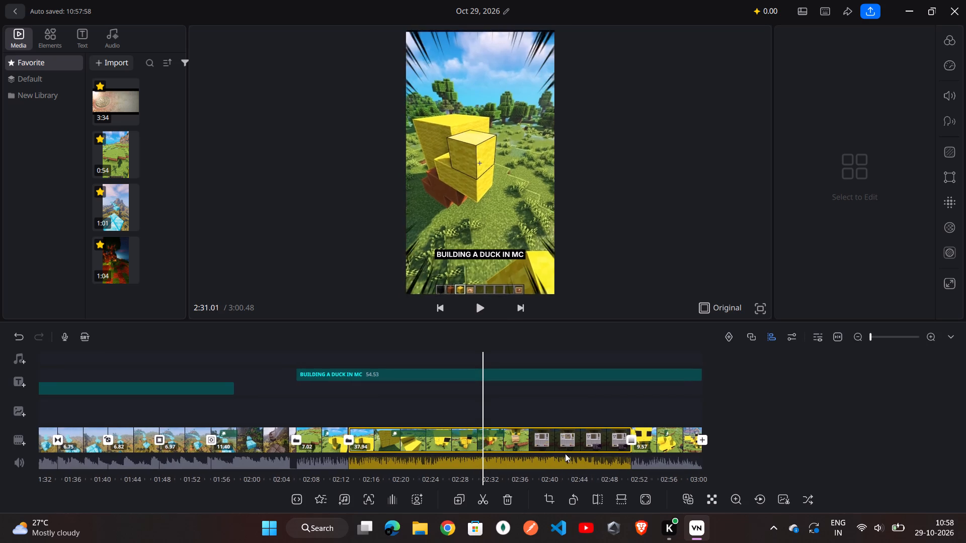
scroll(565, 454, left, 8)
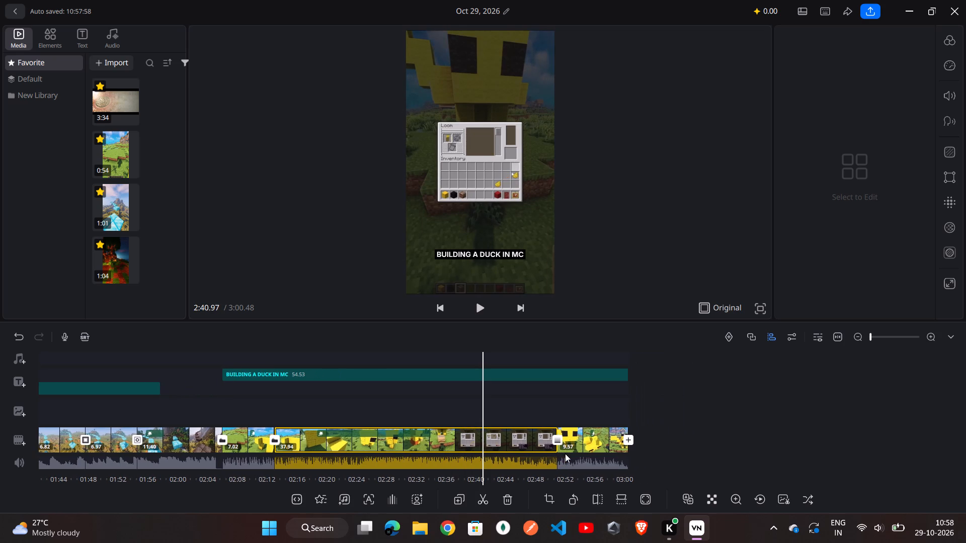
scroll(565, 454, left, 3)
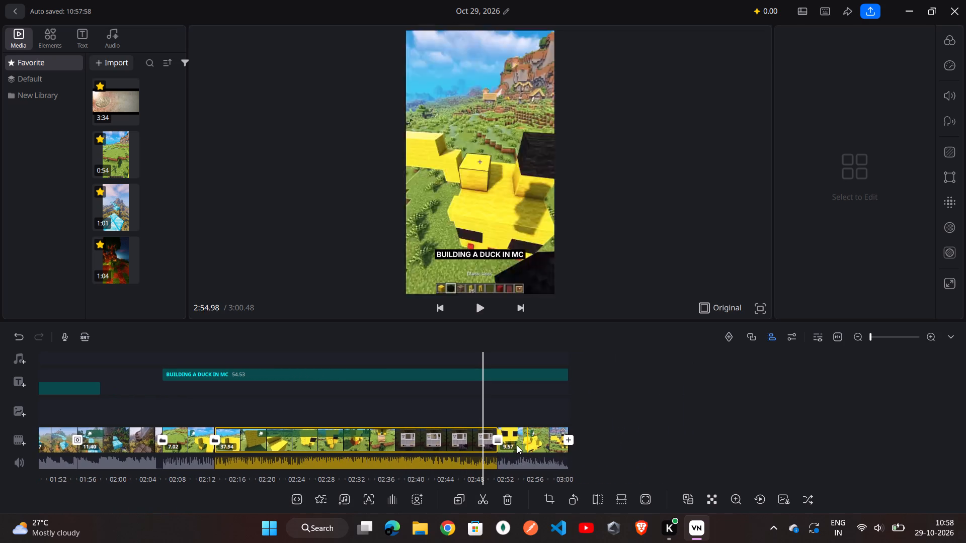
click(516, 444)
double_click(516, 444)
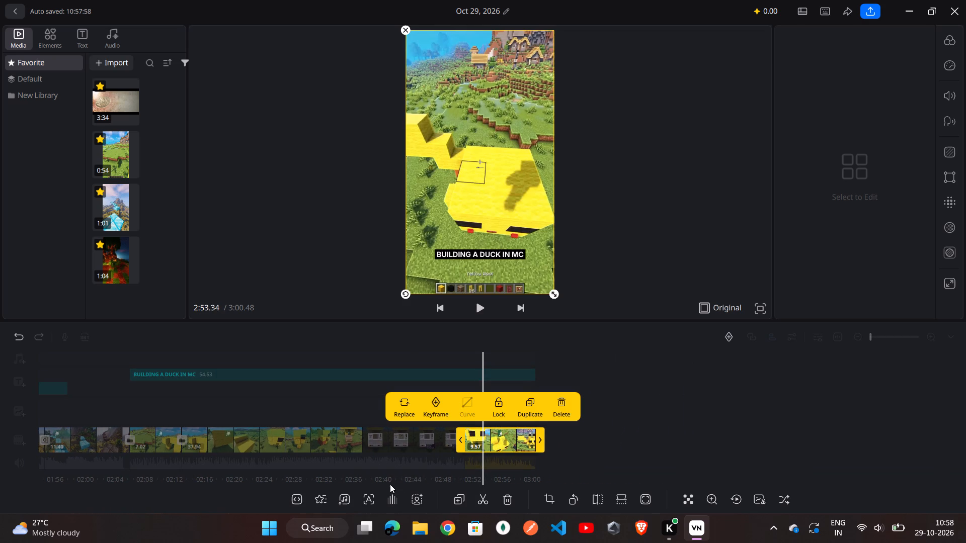
click(319, 496)
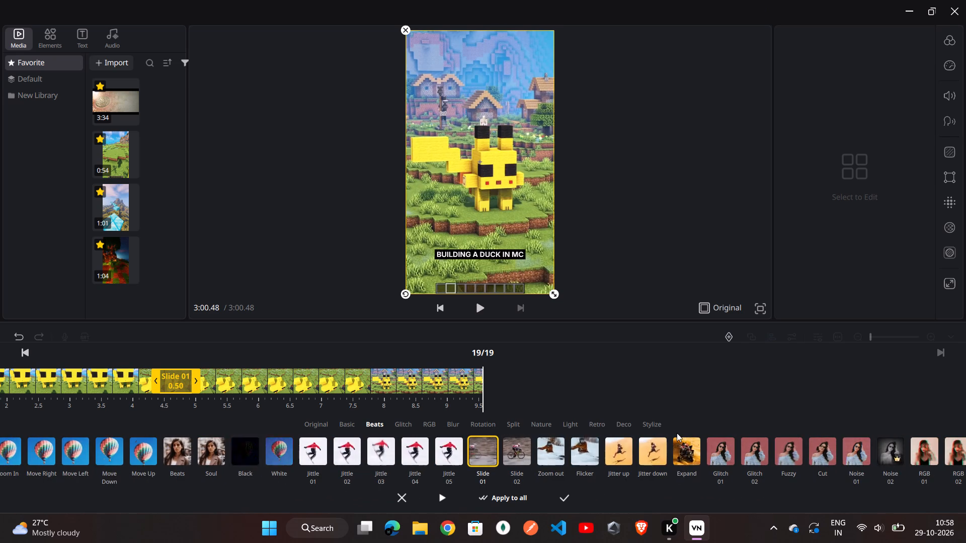
click(681, 458)
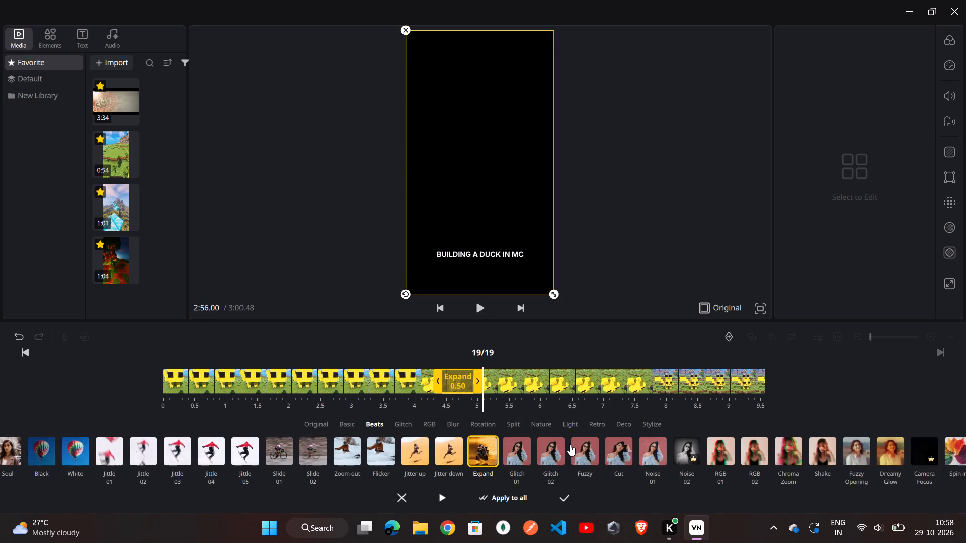
Lengthen the Expand effect in the final clip to about 1.3 seconds, apply it and play back the ending.
drag(434, 381, 355, 369)
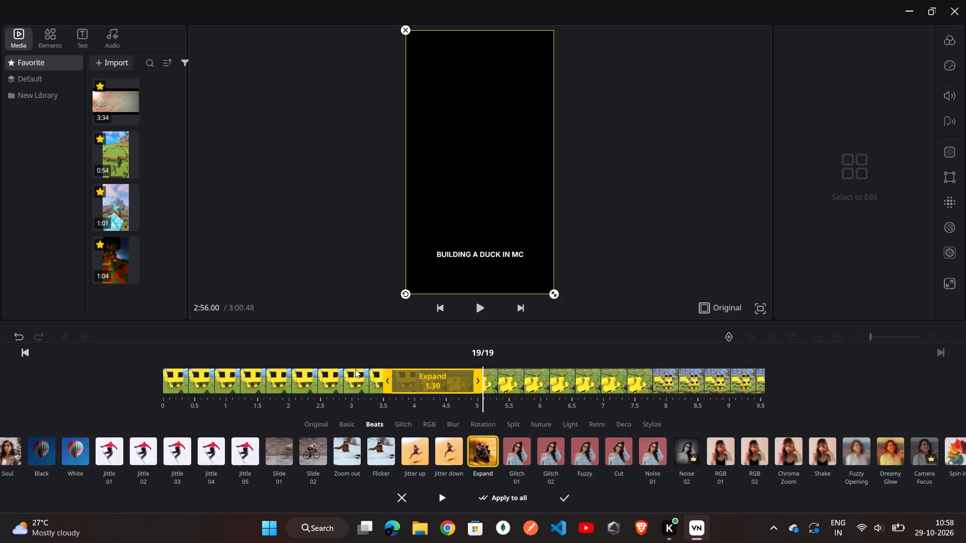
drag(392, 378, 369, 378)
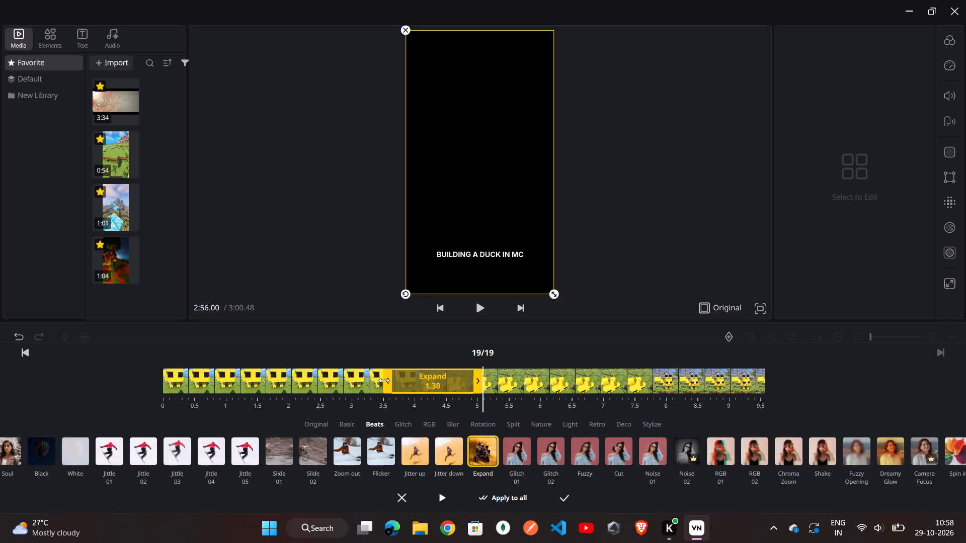
drag(385, 380, 354, 380)
drag(476, 378, 529, 375)
click(568, 498)
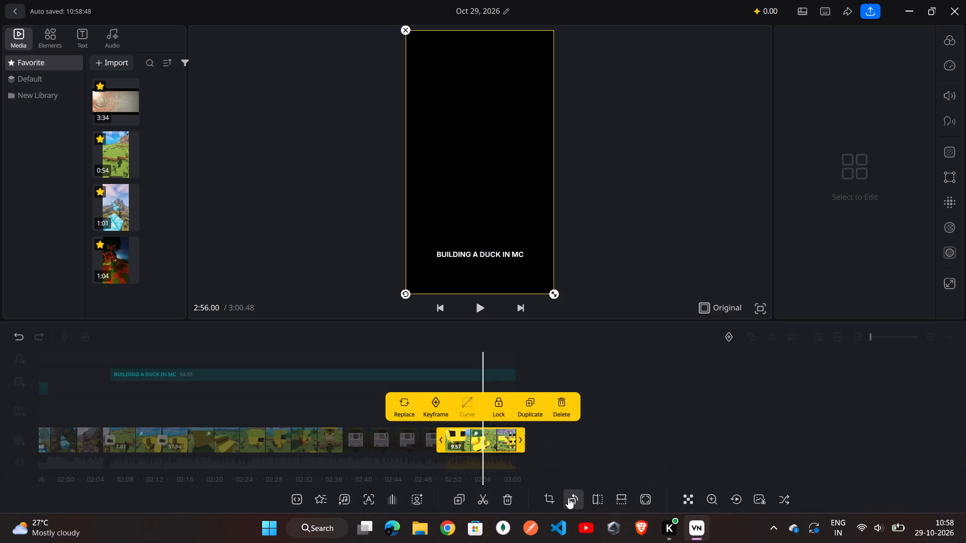
scroll(561, 442, right, 1)
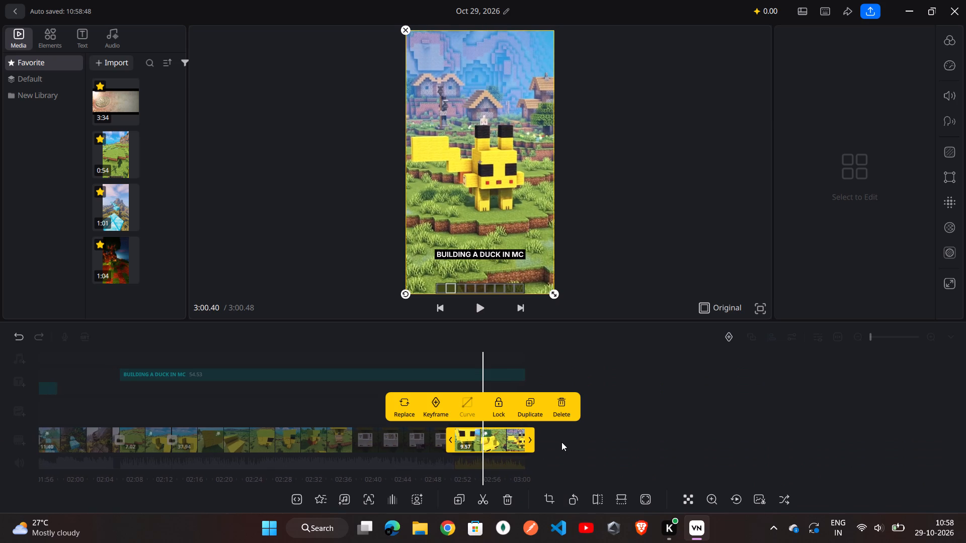
click(476, 308)
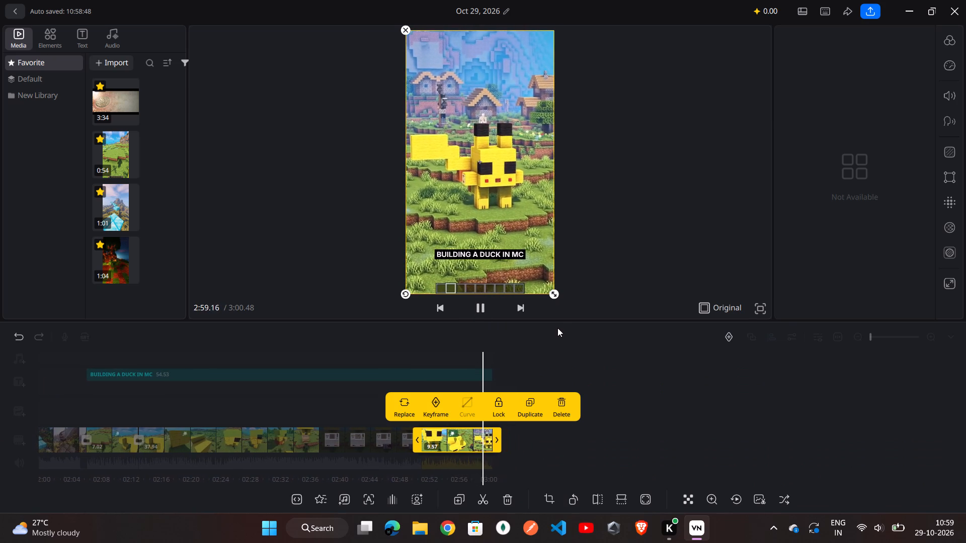
click(561, 348)
Replace the wording of the BUILDING A DUCK IN MC title with PIKACHUUUU.
scroll(561, 348, left, 1)
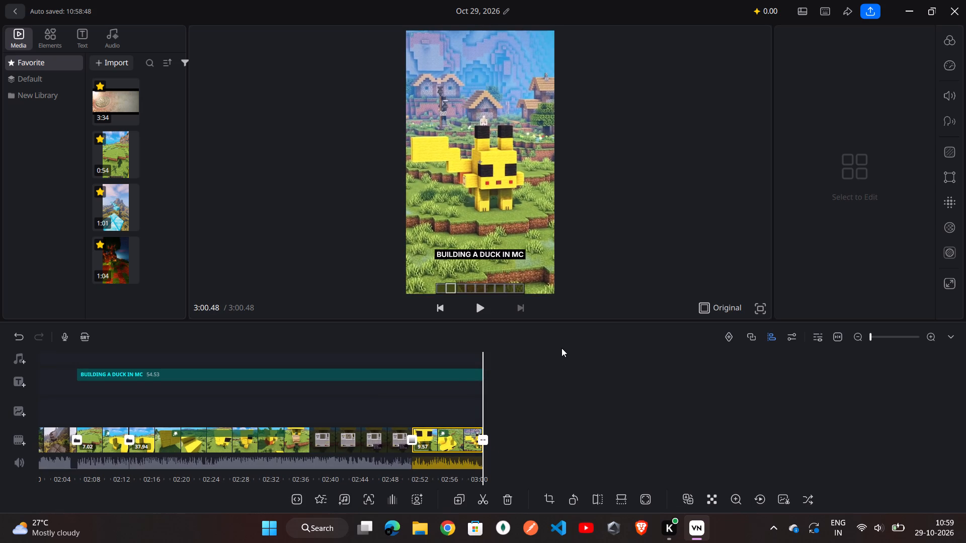
double_click(459, 372)
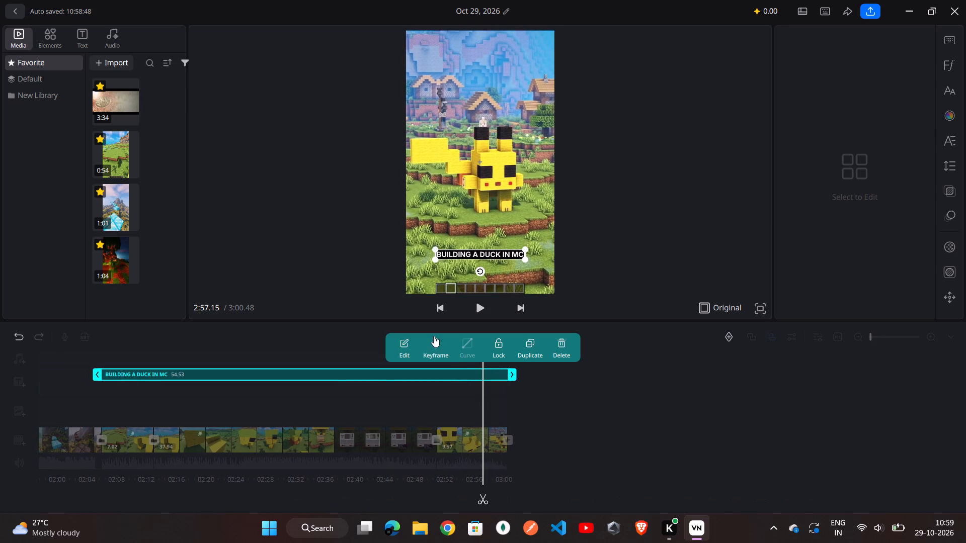
click(403, 343)
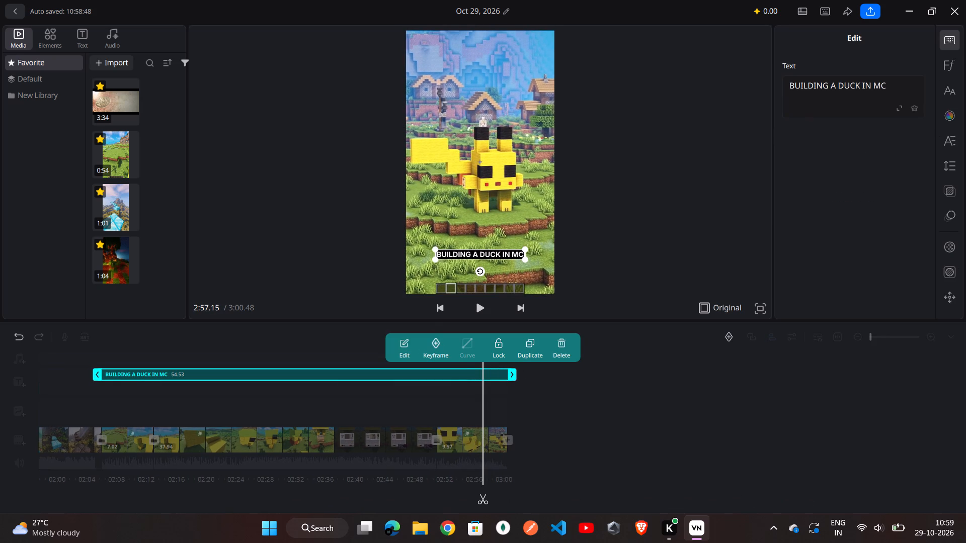
click(890, 86)
key(BackSpace)
key(BackSpace)
key(BackSpace)
key(BackSpace)
key(BackSpace)
key(BackSpace)
key(BackSpace)
key(BackSpace)
key(BackSpace)
key(BackSpace)
key(BackSpace)
key(BackSpace)
key(BackSpace)
key(BackSpace)
key(BackSpace)
key(BackSpace)
key(BackSpace)
key(BackSpace)
key(BackSpace)
key(BackSpace)
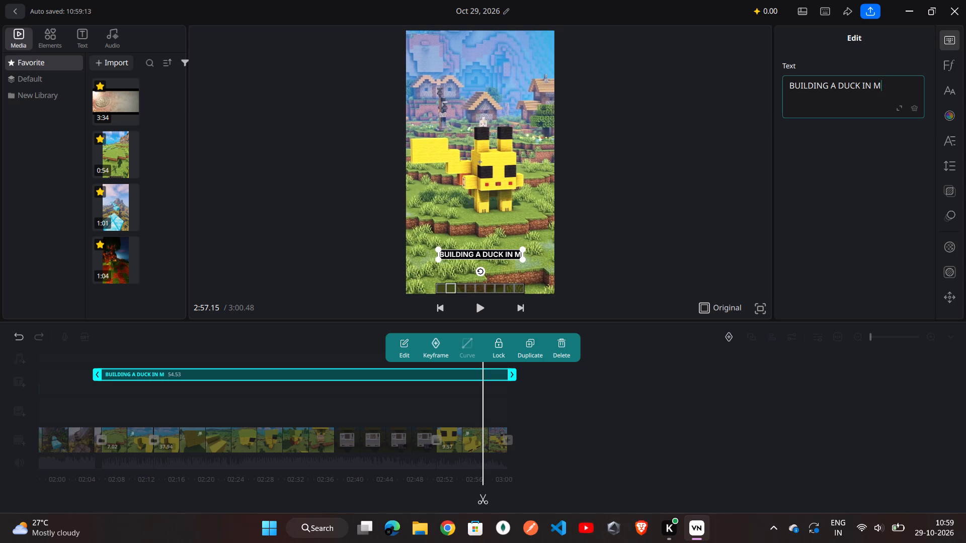
text(PIKA)
text(CHUUUU)
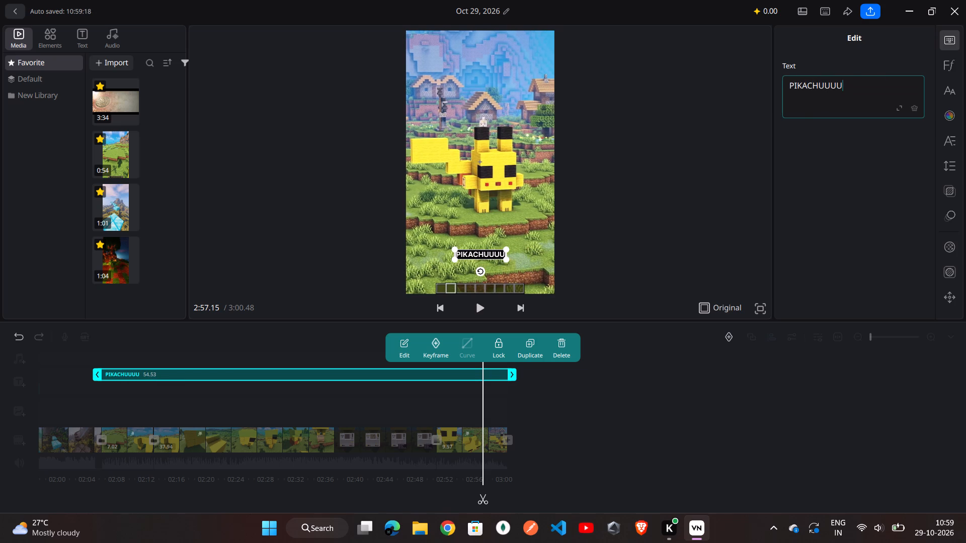
click(700, 225)
Apply the Lovely Bloom effect from about 5 seconds into the 7.06-second diamond-block clip.
scroll(492, 355, right, 5)
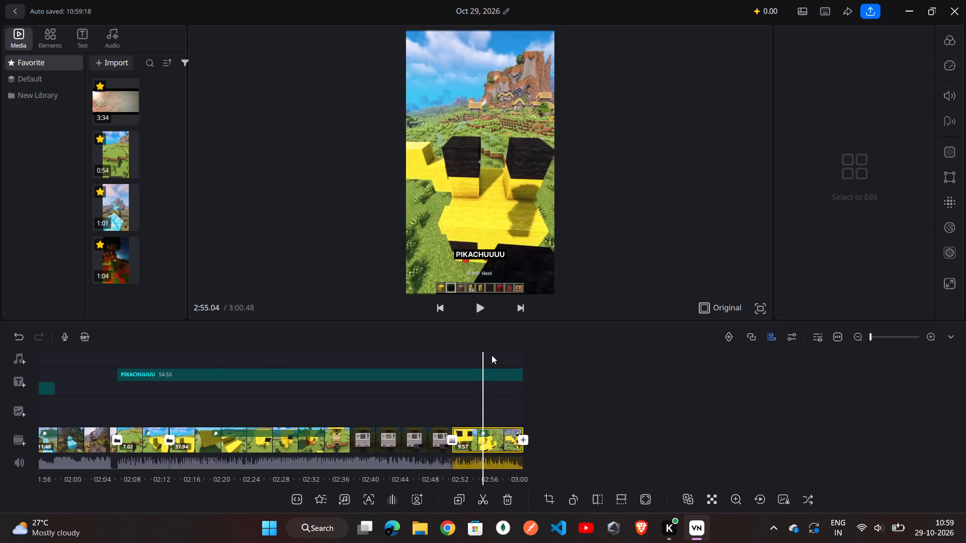
scroll(492, 355, right, 10)
scroll(492, 355, down, 1)
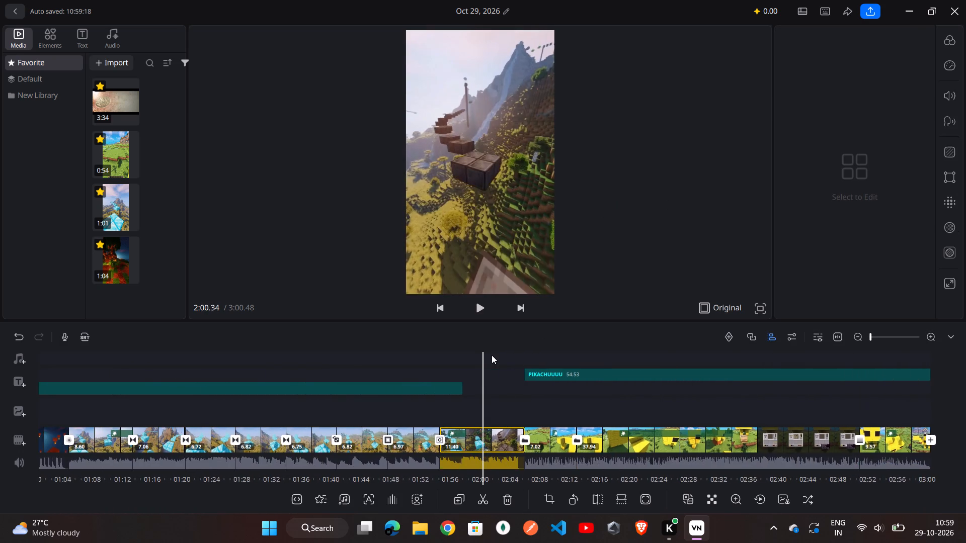
scroll(492, 355, down, 1)
scroll(492, 355, right, 5)
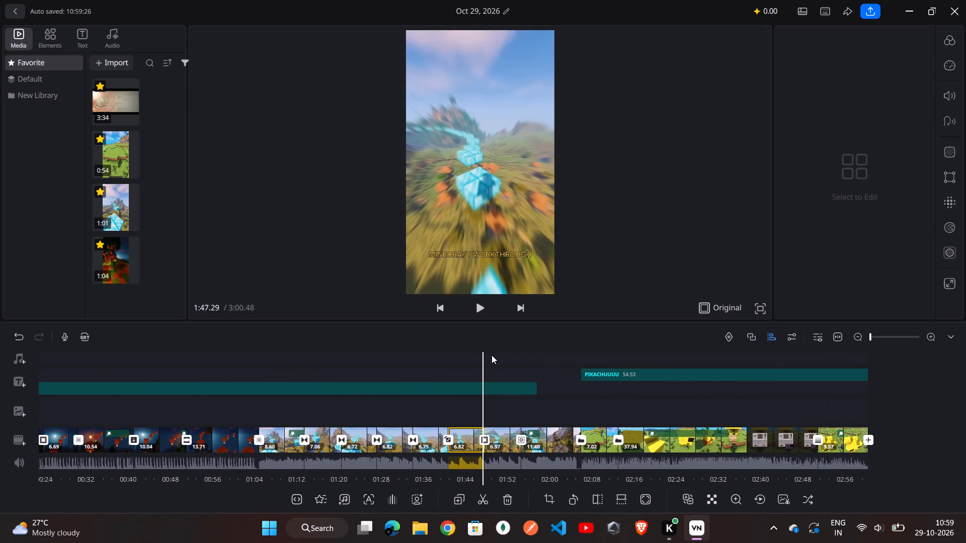
scroll(492, 355, right, 3)
scroll(492, 355, down, 3)
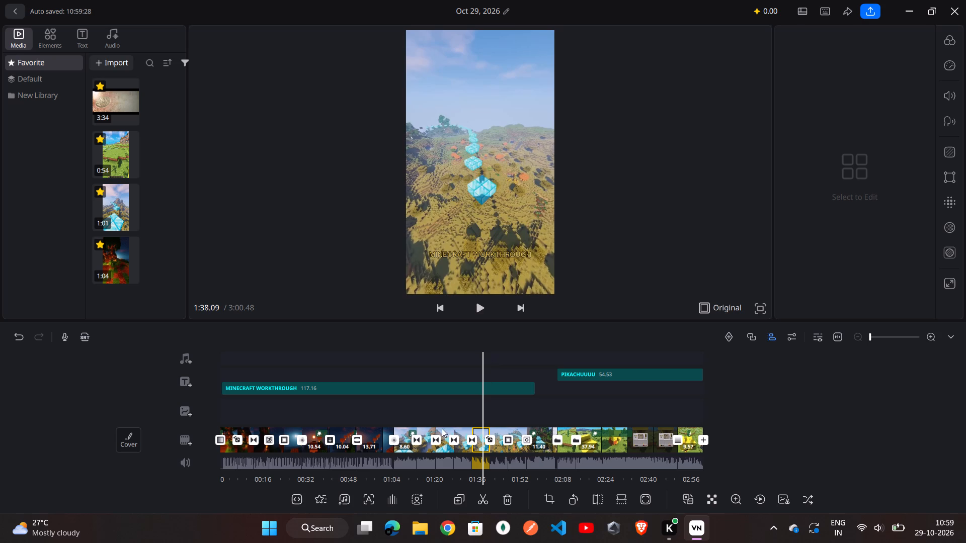
scroll(434, 418, down, 2)
ctrl+scroll(434, 418, up, 5)
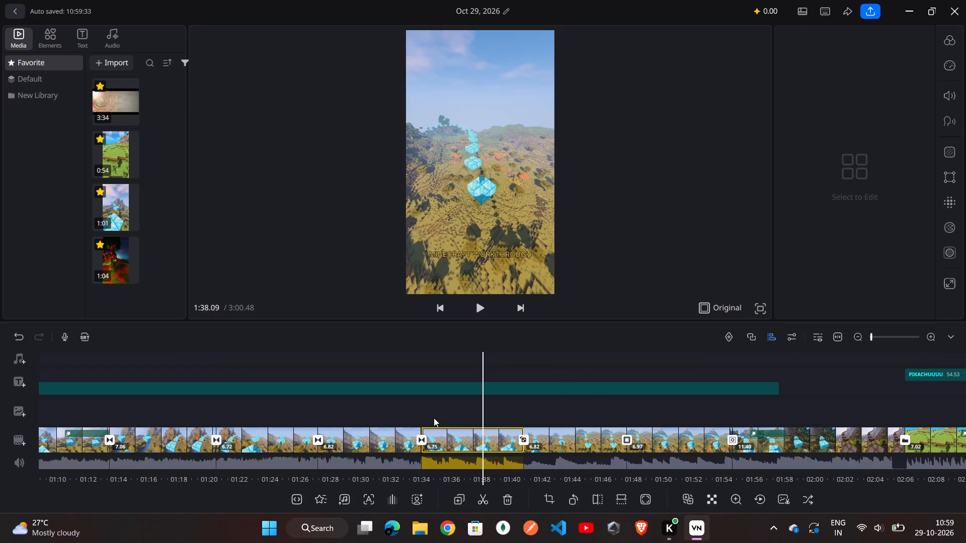
scroll(375, 418, right, 10)
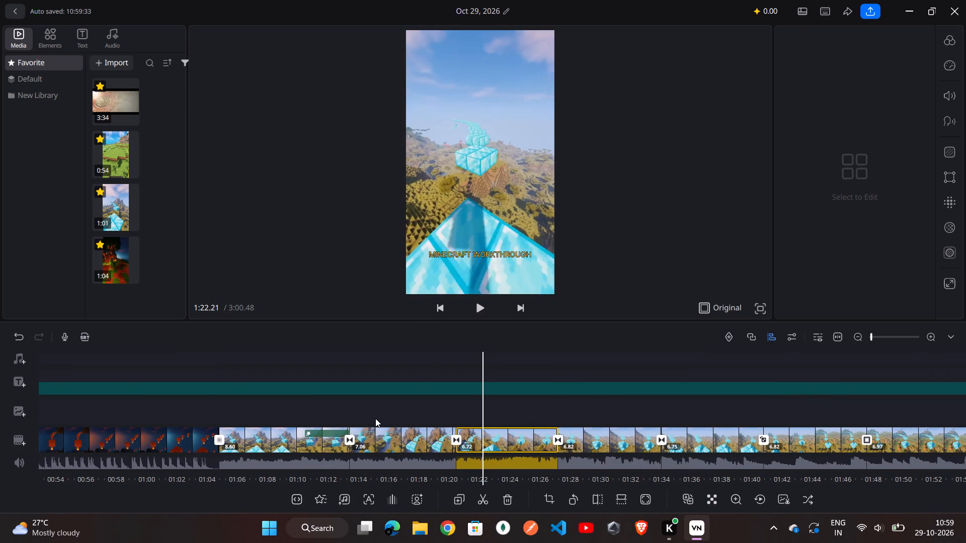
click(390, 441)
double_click(390, 441)
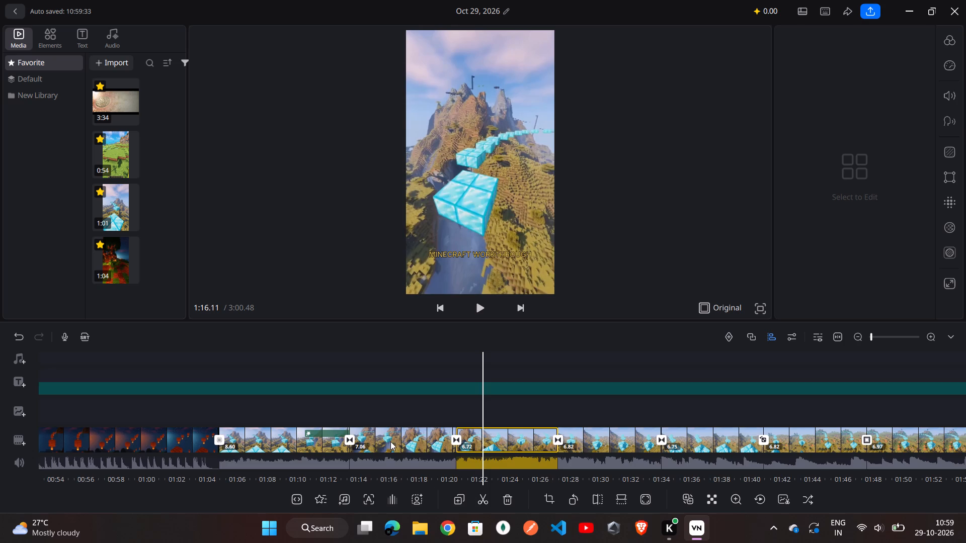
click(324, 499)
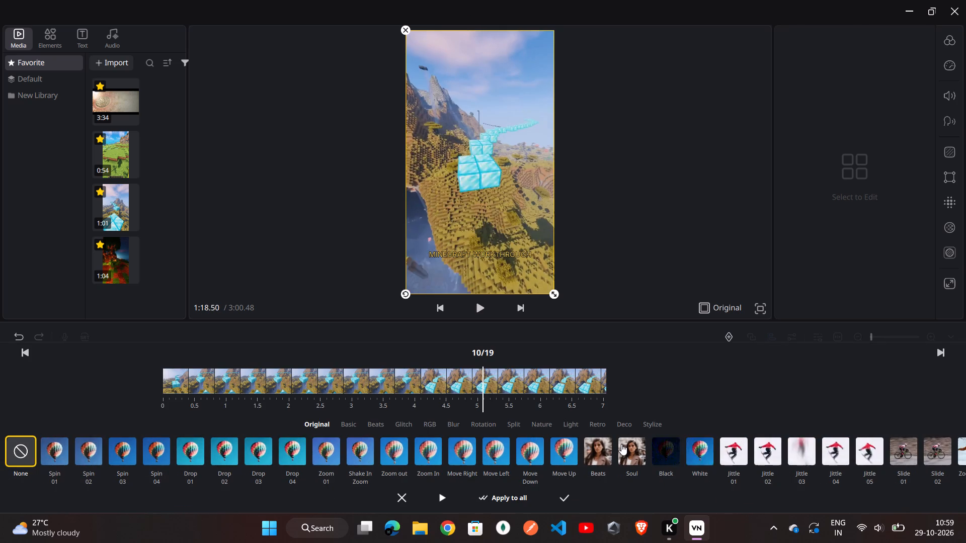
click(625, 422)
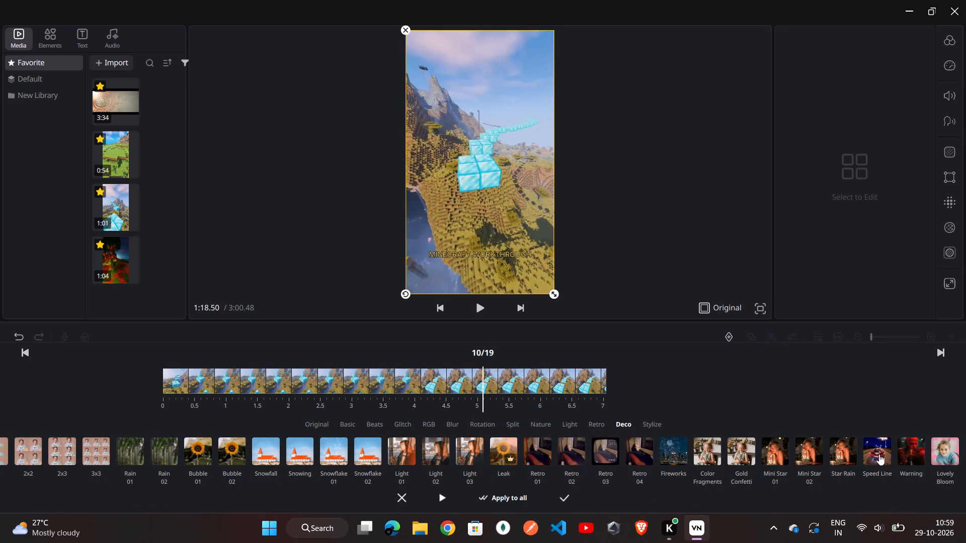
click(941, 455)
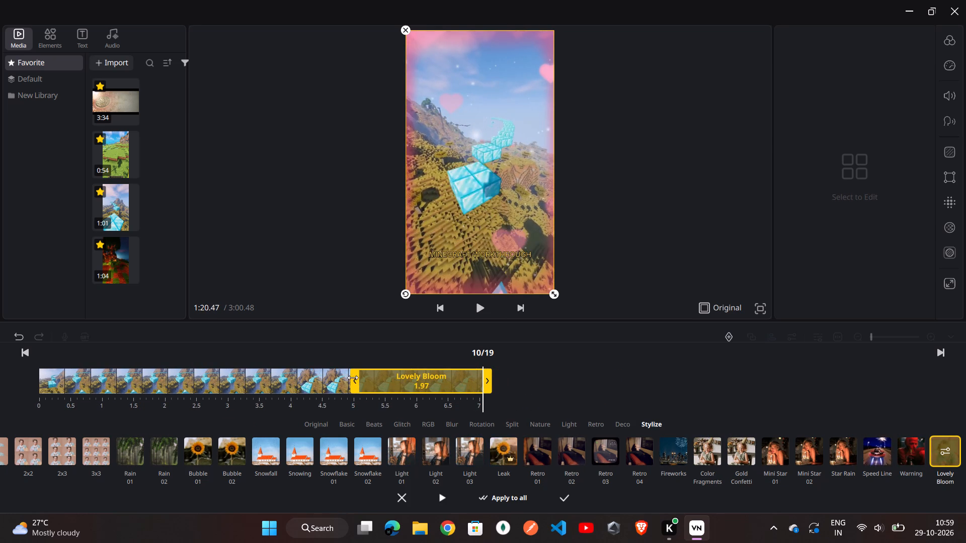
Extend the Lovely Bloom effect back to the start of the 7.06-second clip so it lasts about 6.94 seconds, and apply it.
drag(355, 382, 120, 385)
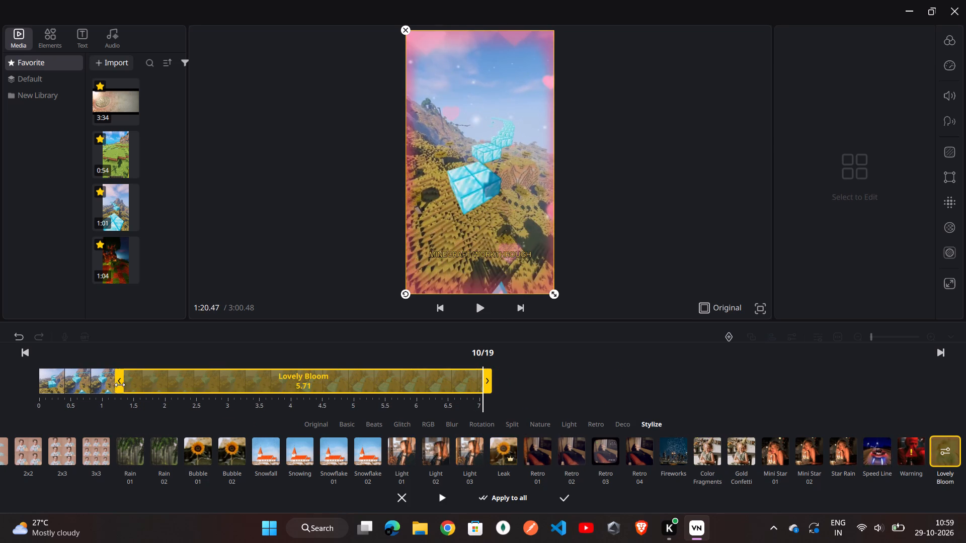
drag(120, 385, 312, 378)
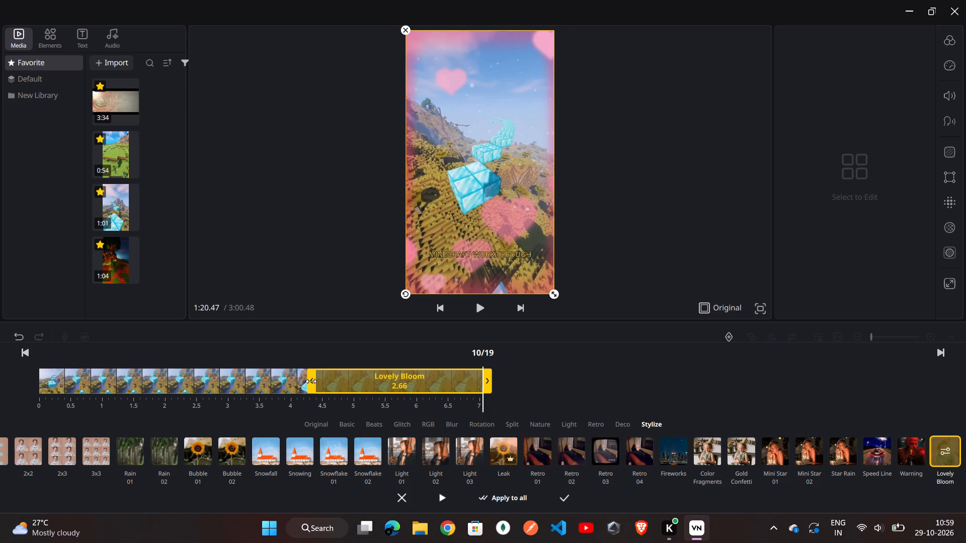
drag(311, 381, 42, 374)
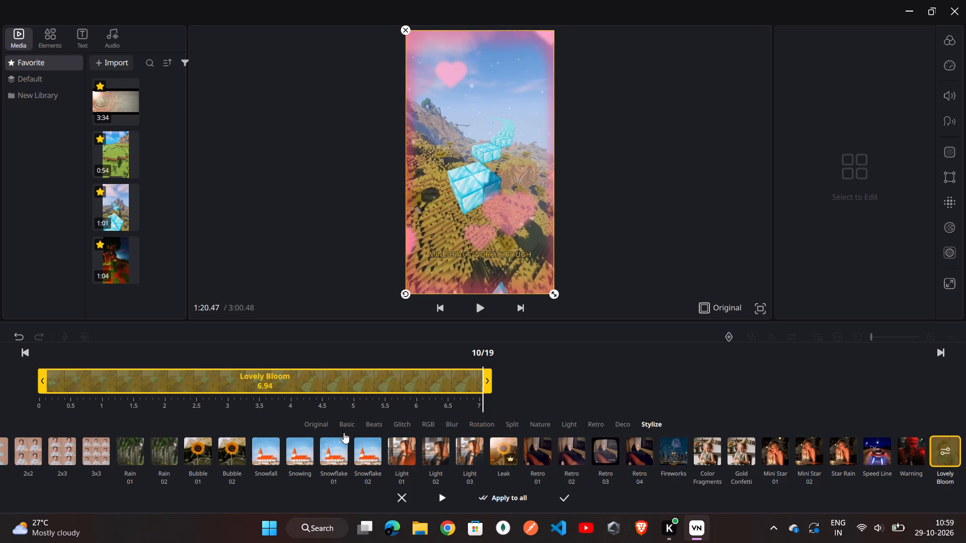
click(565, 501)
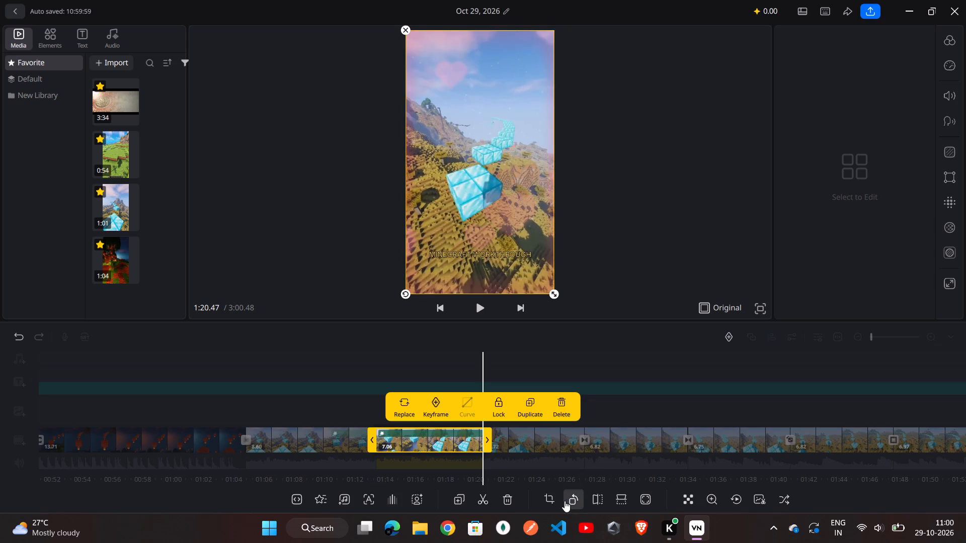
click(659, 412)
Split the final 9.57-second clip at about 2:57.75.
scroll(659, 412, left, 9)
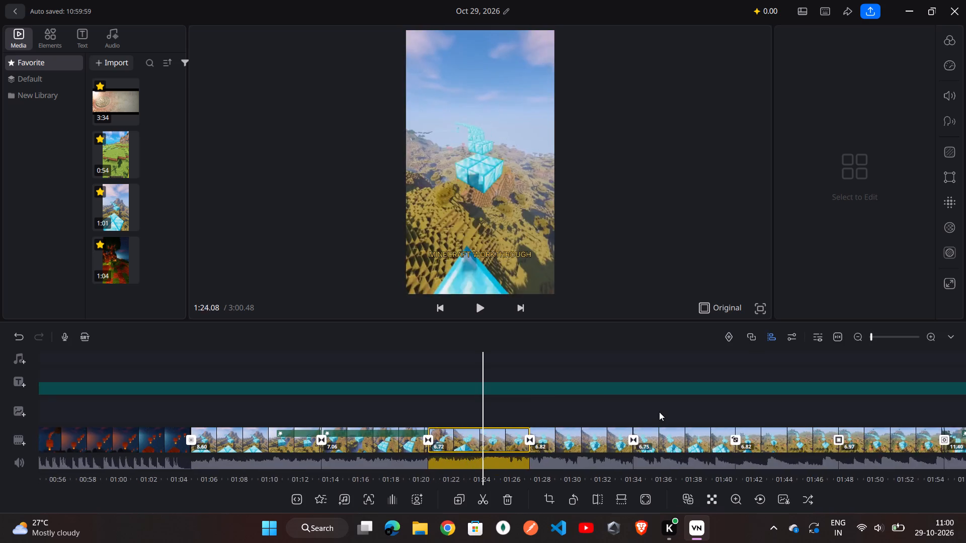
scroll(659, 412, left, 20)
scroll(659, 412, left, 2)
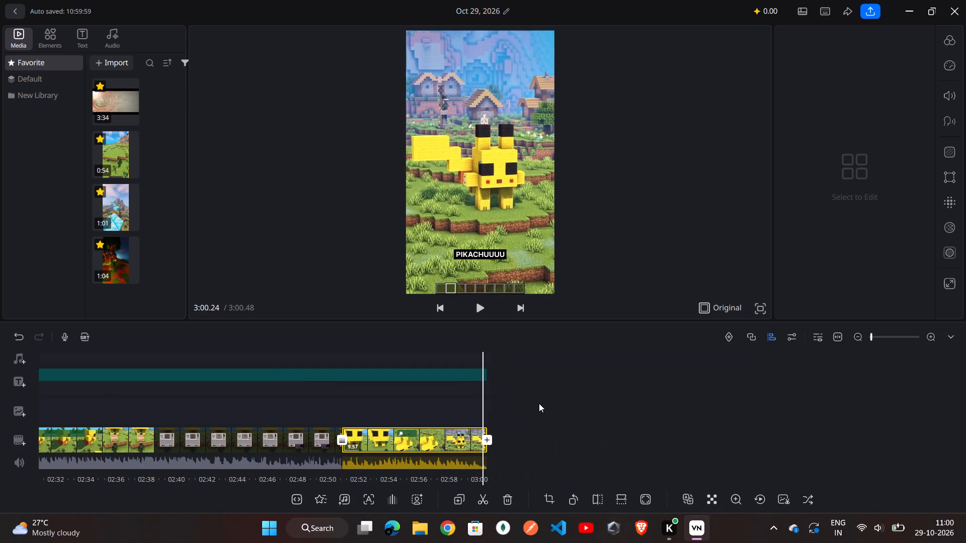
scroll(539, 403, right, 2)
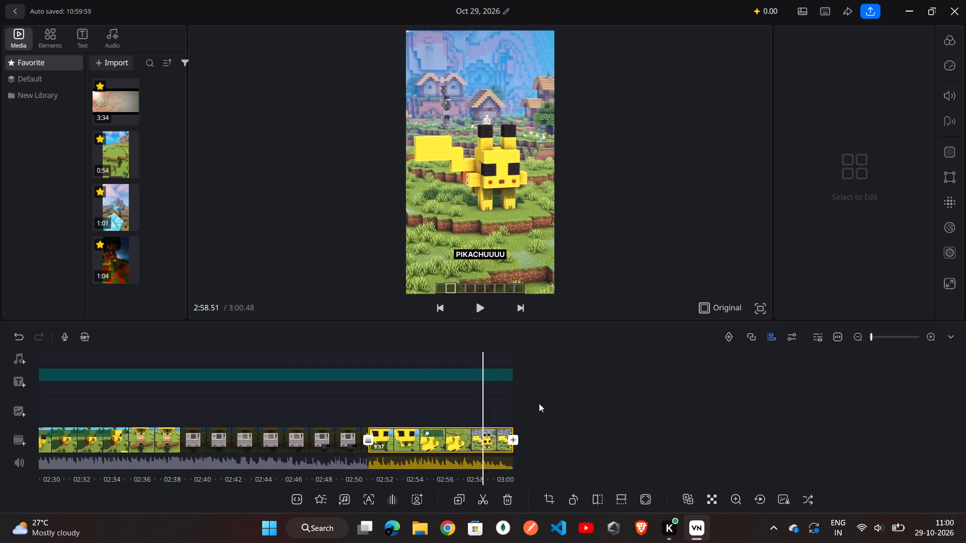
scroll(539, 403, right, 2)
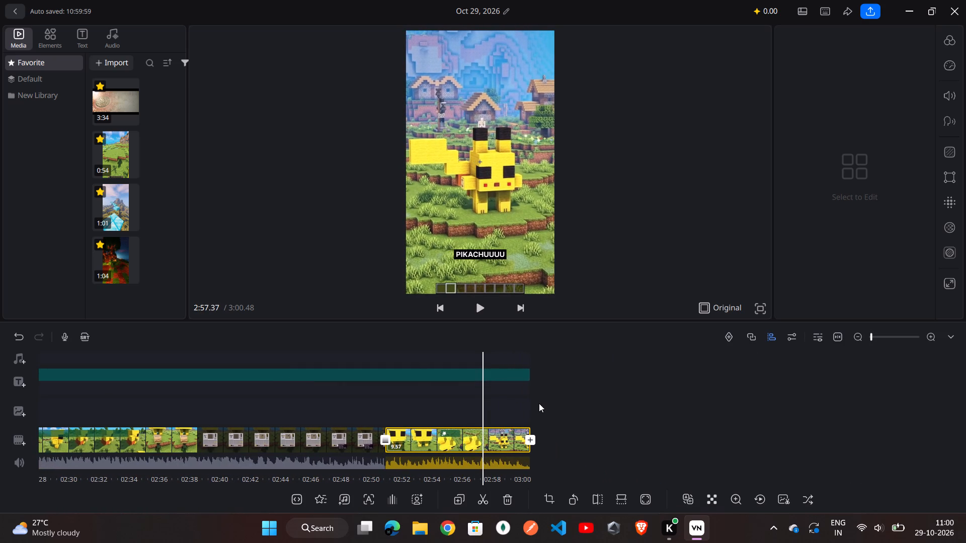
scroll(539, 403, left, 1)
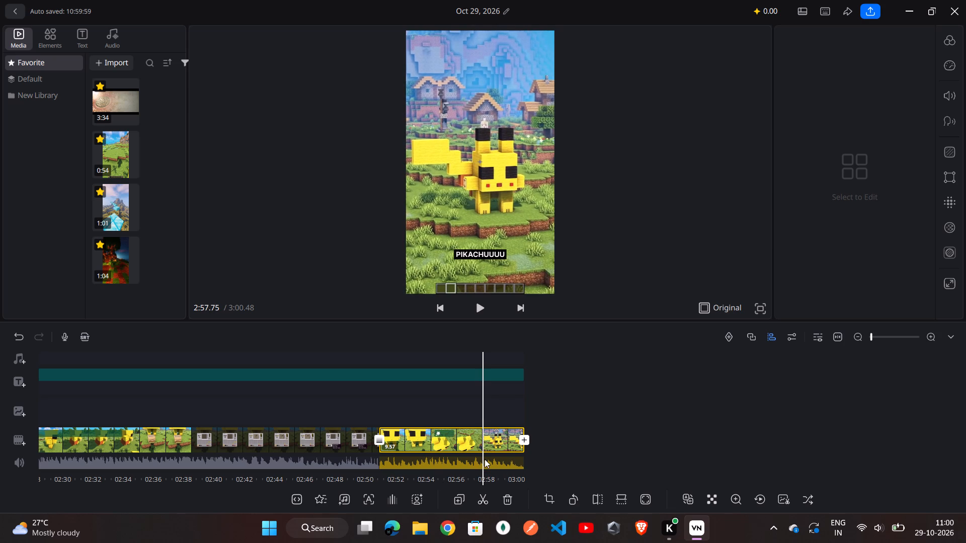
key(ctrl+b)
Add the Lovely Bloom effect at the end of the new final 2.73-second clip.
click(508, 440)
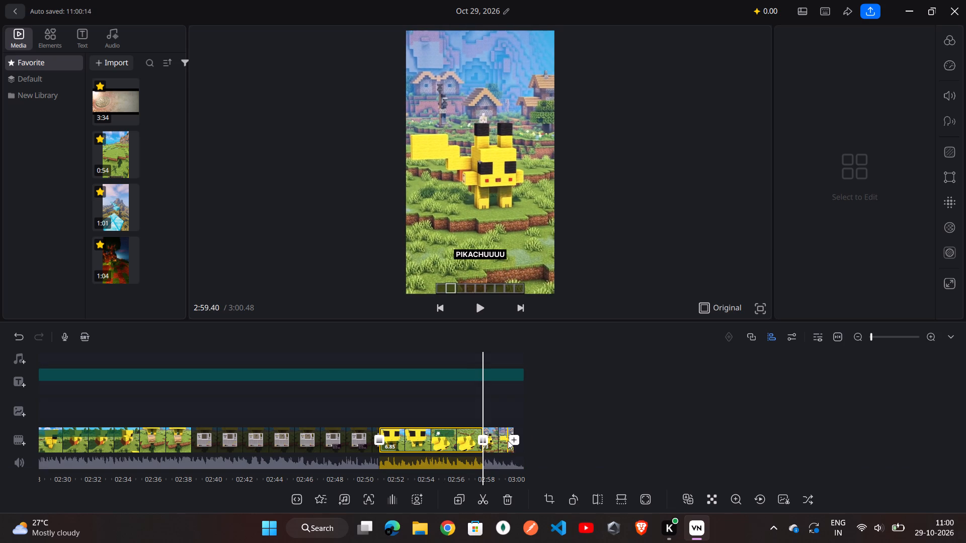
double_click(508, 440)
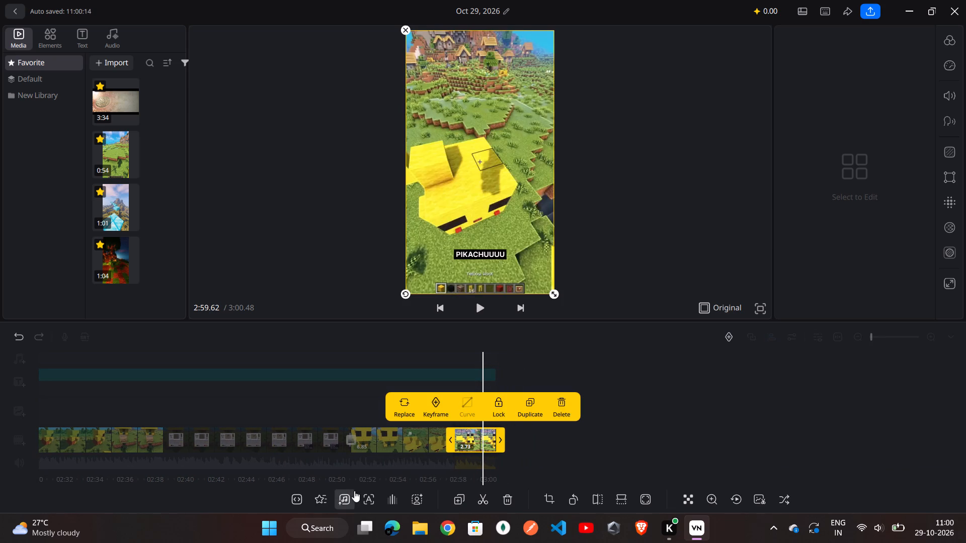
click(319, 496)
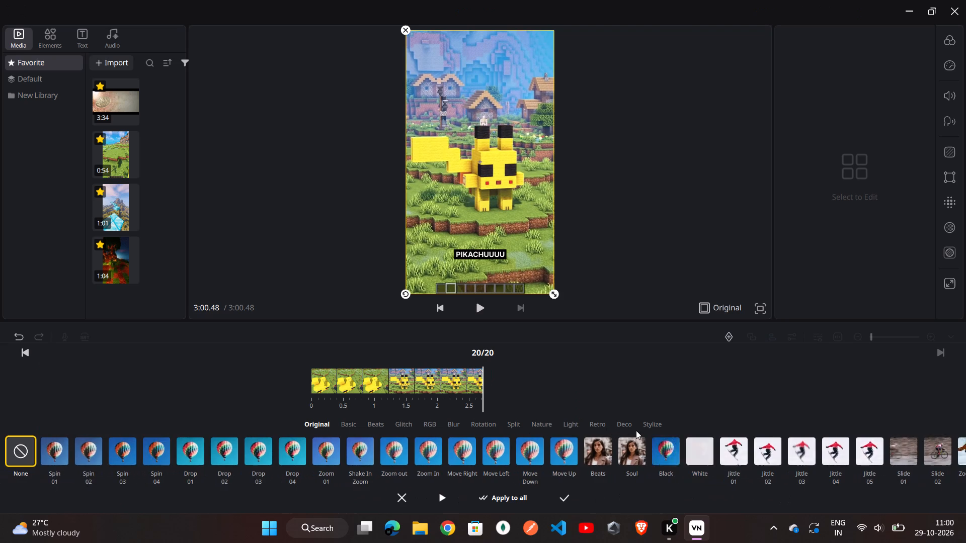
click(624, 426)
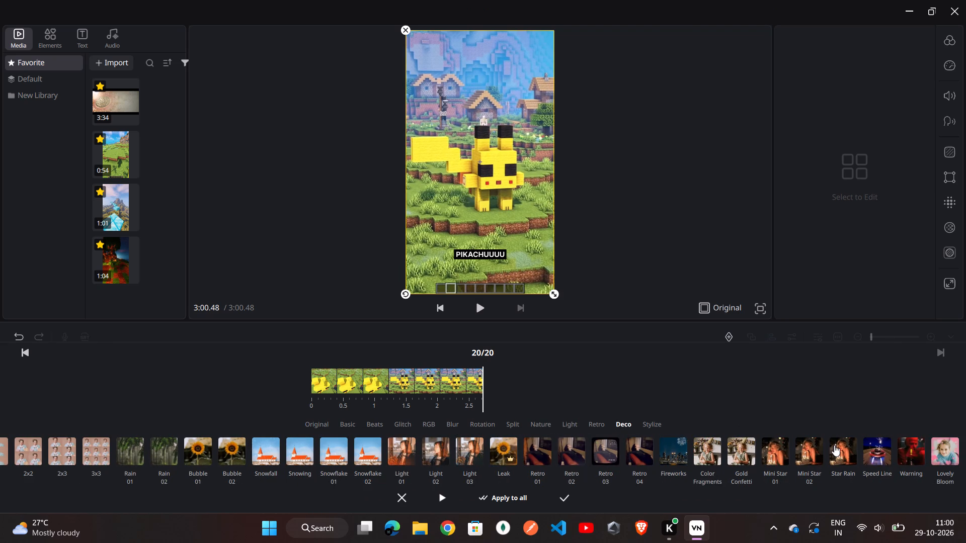
click(950, 454)
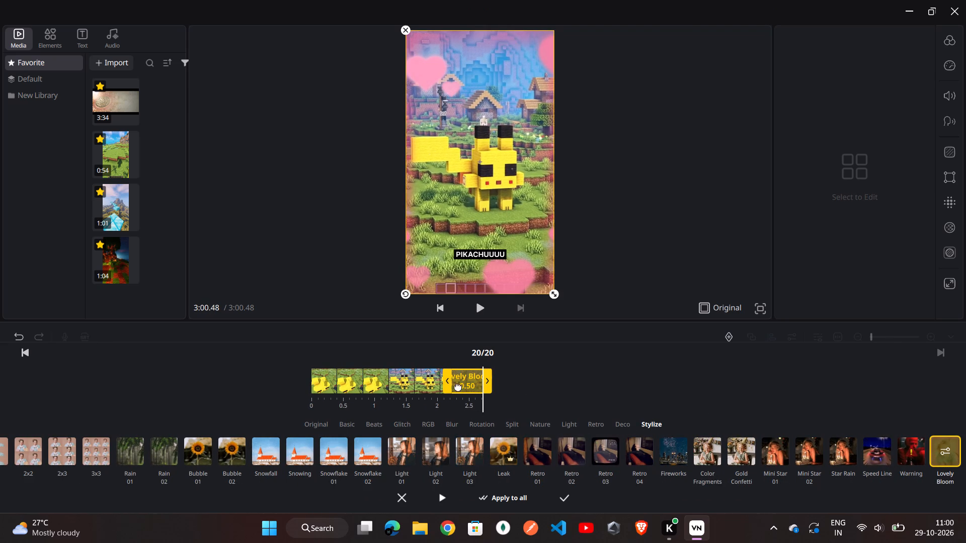
Extend the start of the final clip's Lovely Bloom effect earlier so it lasts about 1.48 seconds, and apply it.
drag(448, 383, 421, 383)
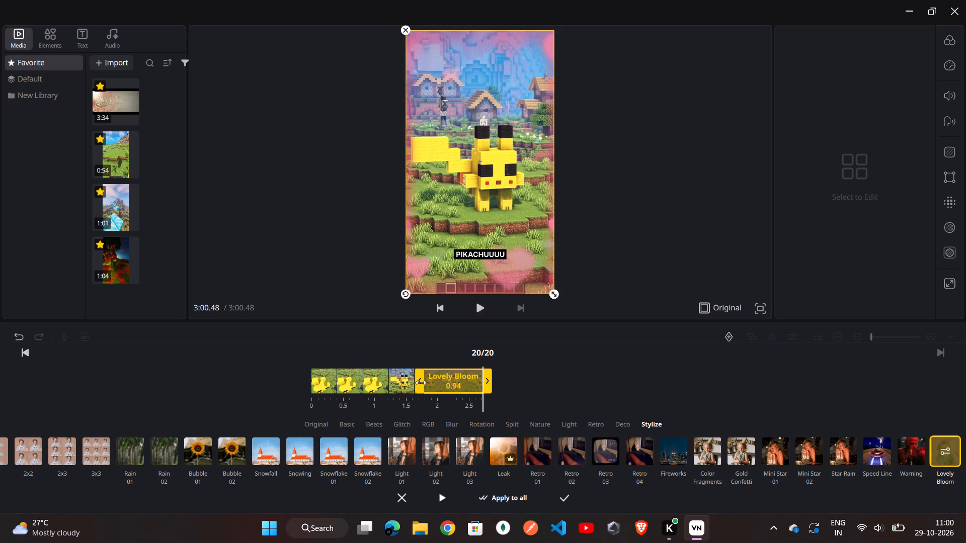
drag(421, 383, 387, 381)
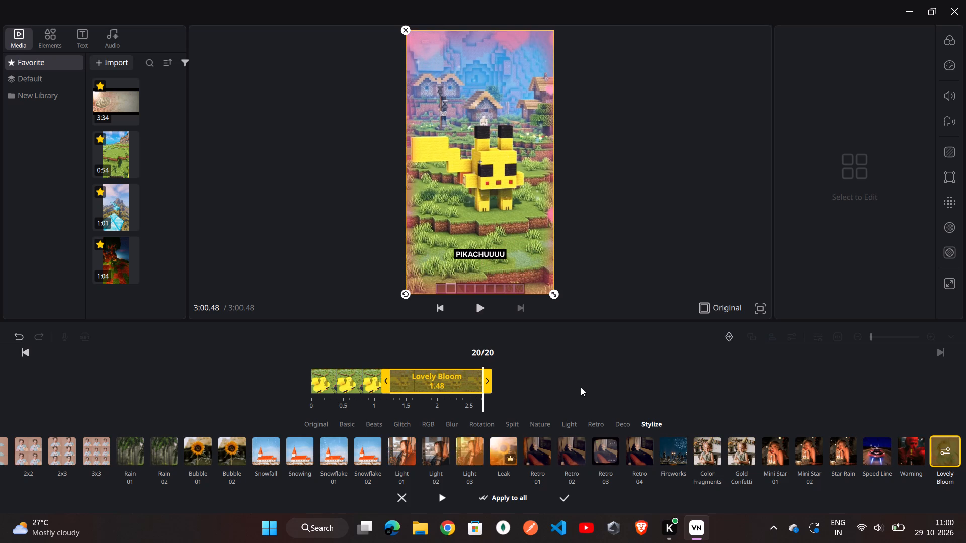
click(565, 494)
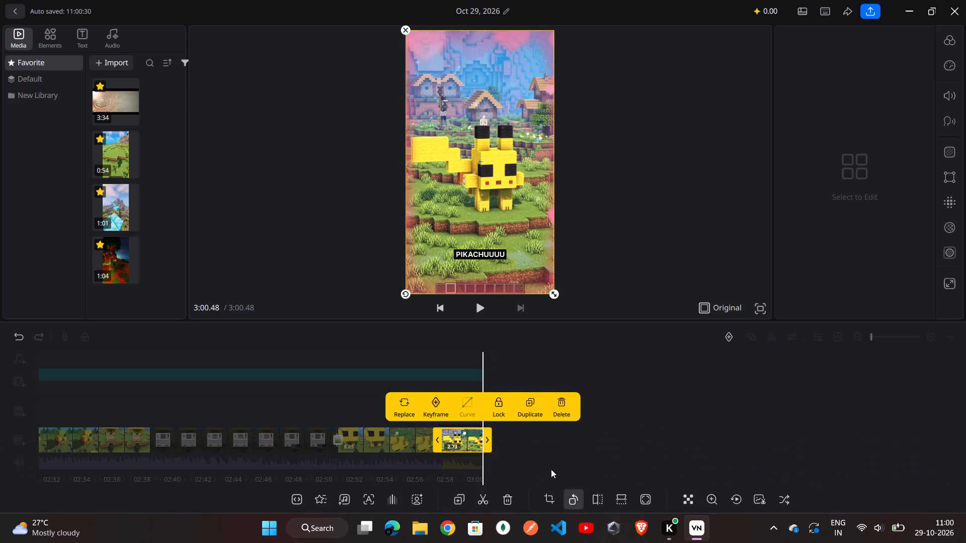
click(529, 355)
Play back the ending from about 2:58.57 to review the Lovely Bloom effect.
scroll(380, 413, right, 1)
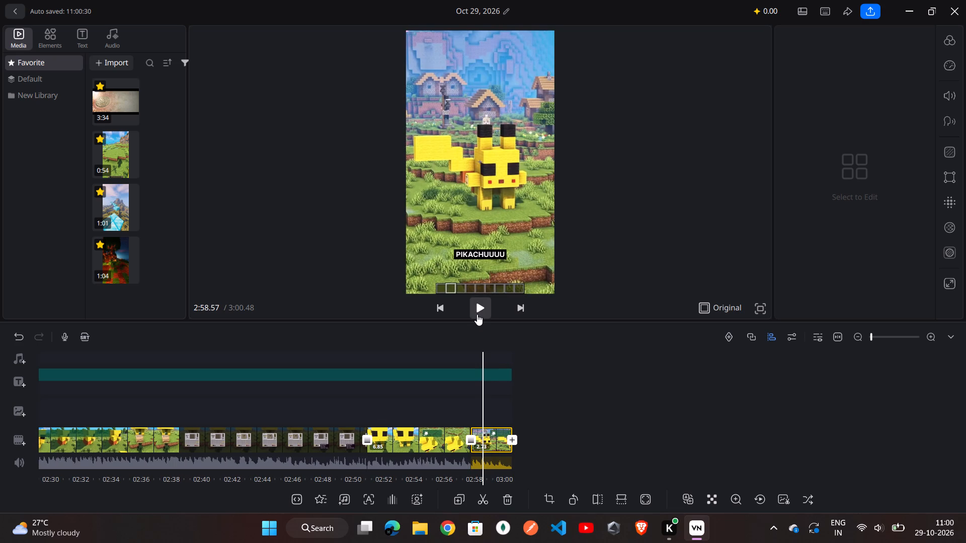
click(477, 311)
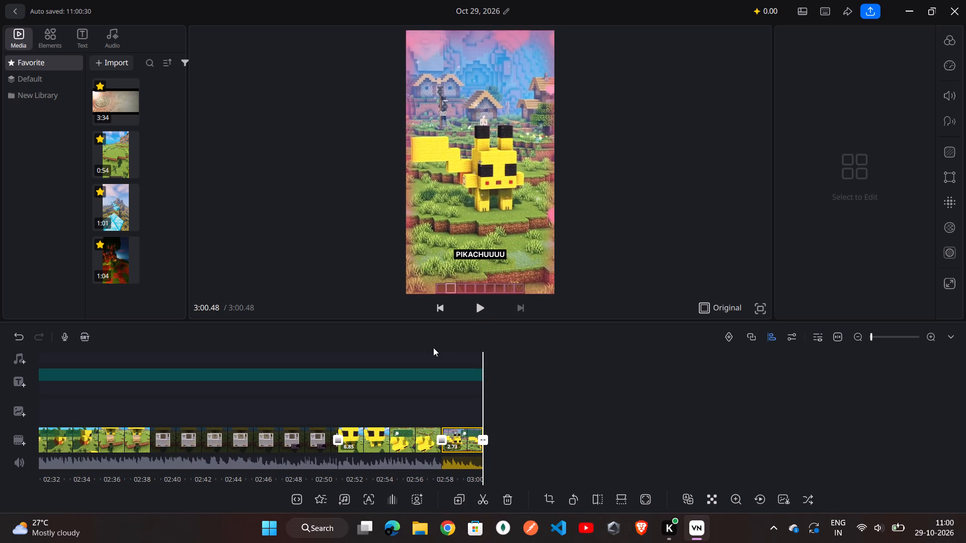
Extend the final clip's Lovely Bloom effect back to the clip's start so it lasts 2.73 seconds, and apply it.
click(323, 503)
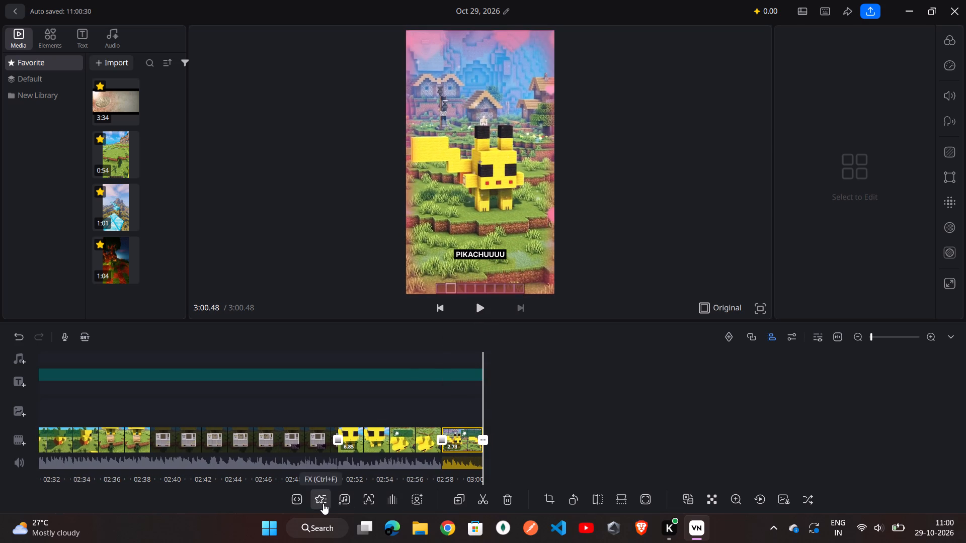
drag(384, 383, 357, 385)
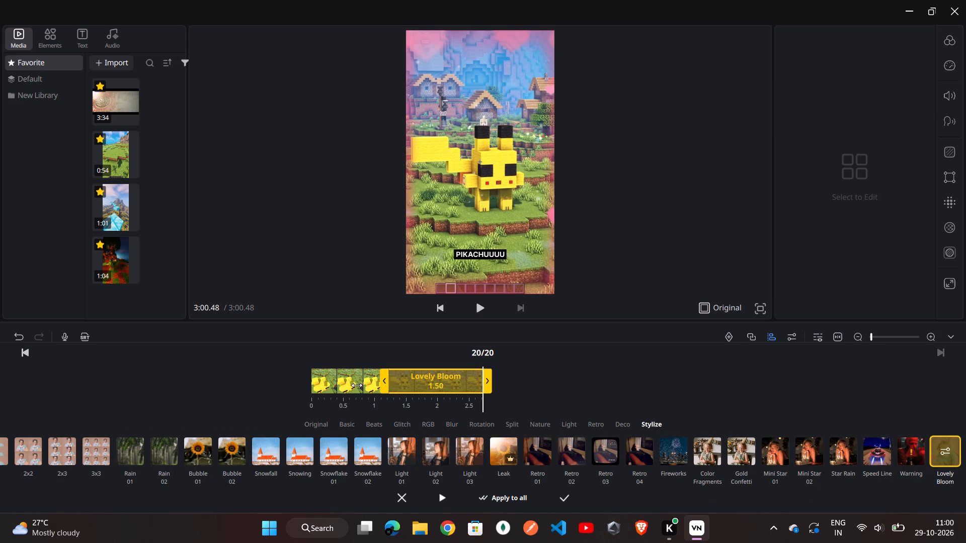
drag(357, 385, 287, 372)
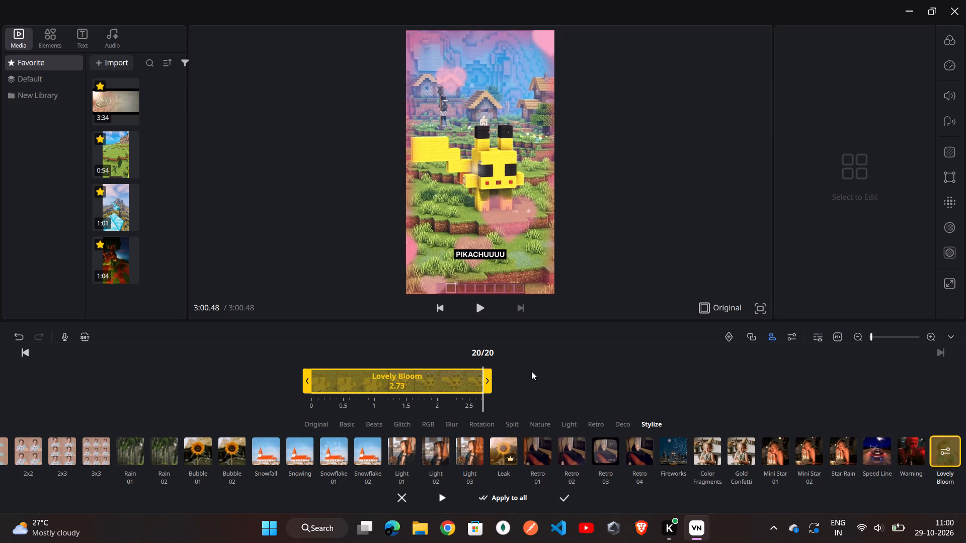
click(559, 497)
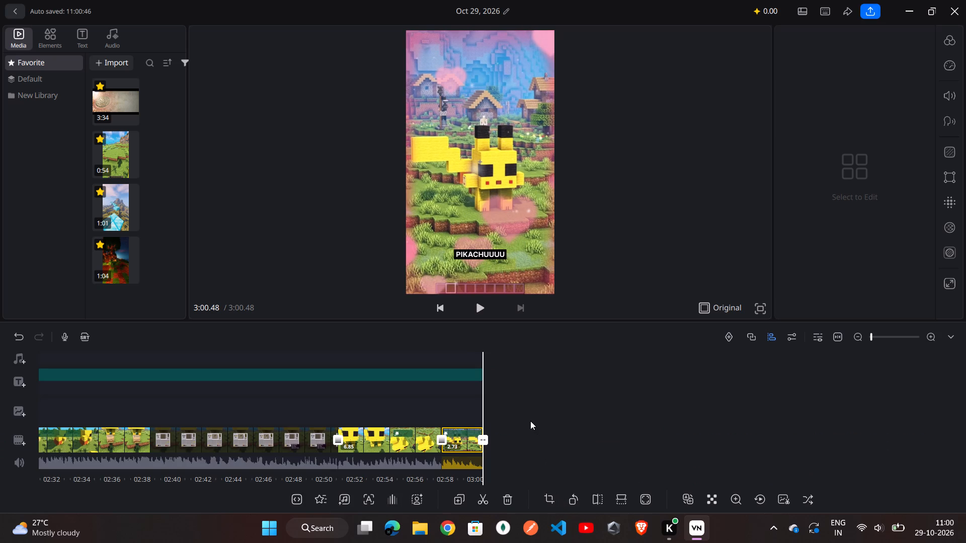
Play back the ending from about 2:57.20 to review the extended Lovely Bloom effect.
scroll(530, 421, right, 2)
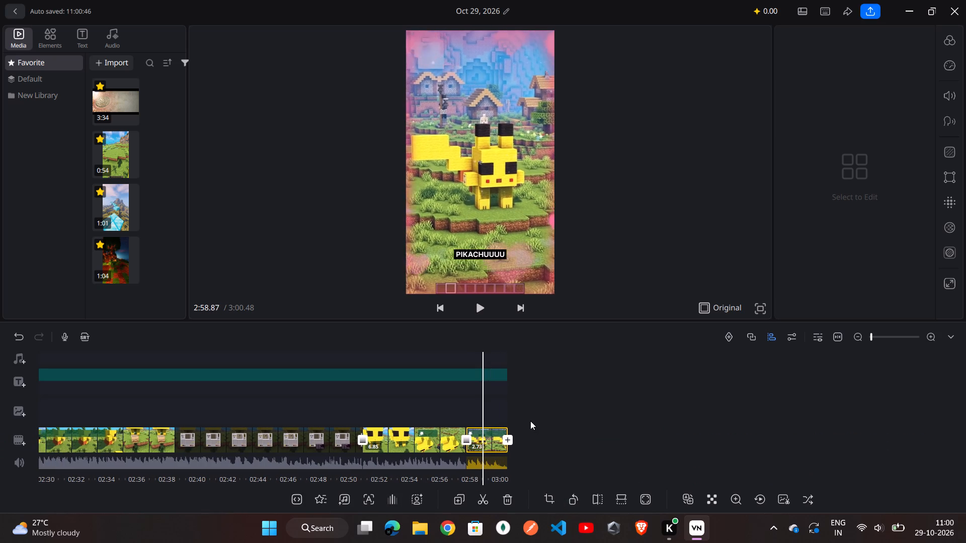
scroll(530, 421, right, 2)
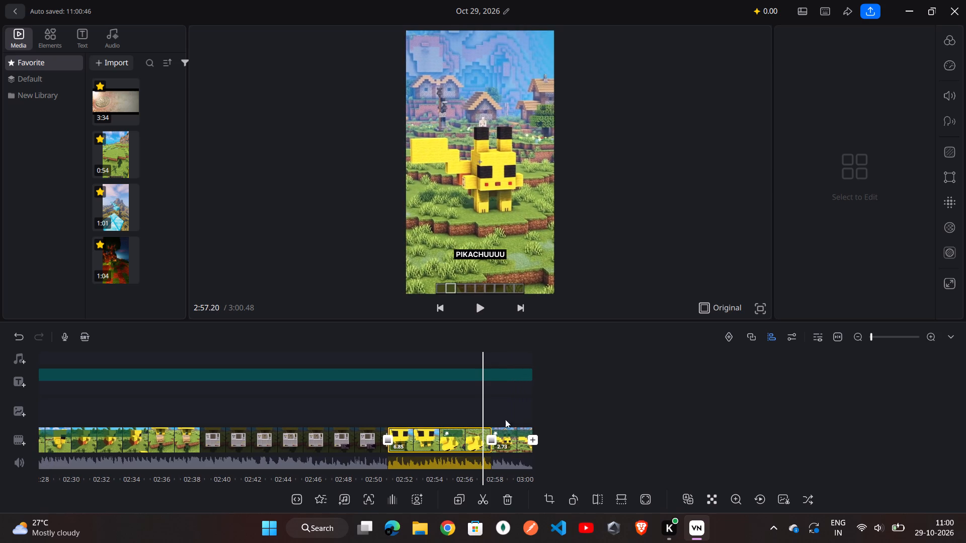
click(477, 312)
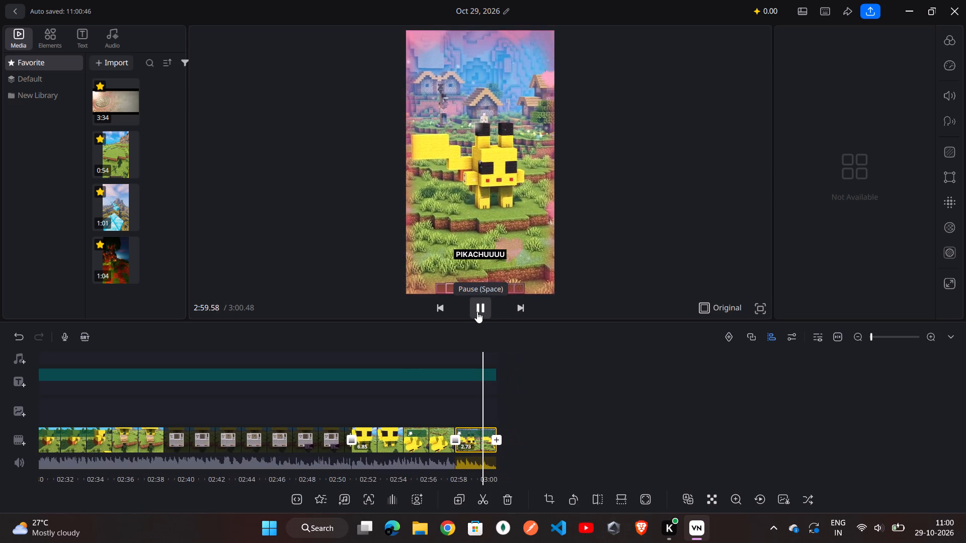
Try Retro 03, Retro 02 and Retro 01 on the 6.72-second diamond-block clip from about 1:23.20, then apply Retro 04 for 2.70 seconds.
scroll(521, 398, right, 4)
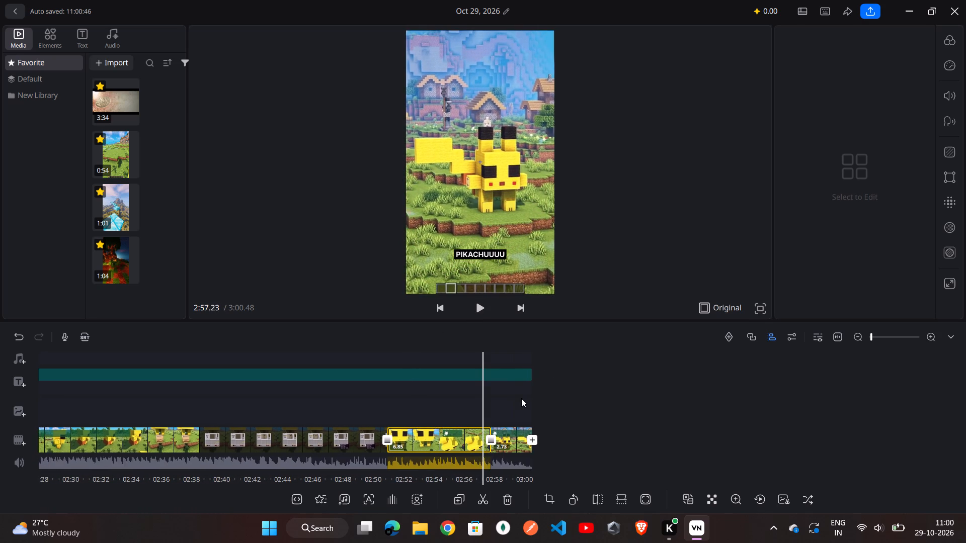
scroll(521, 398, right, 9)
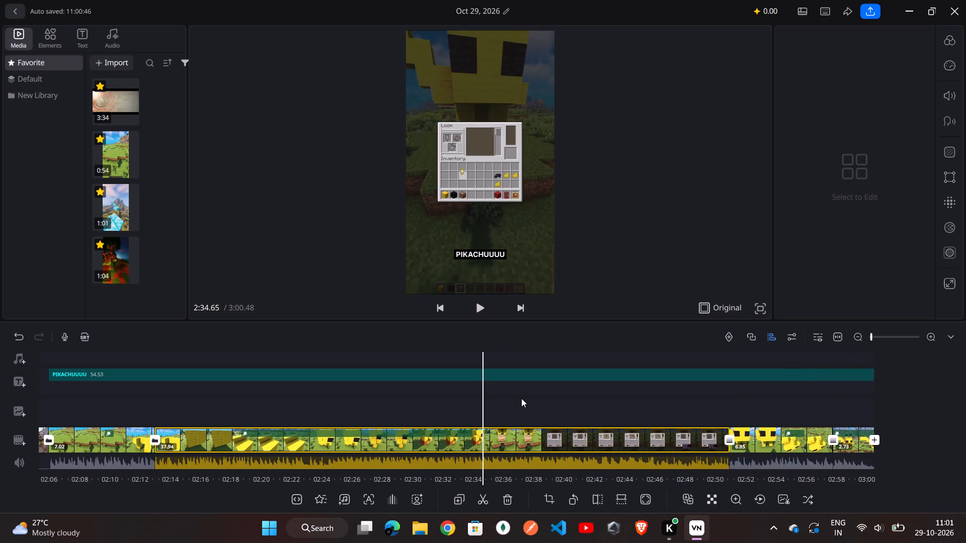
scroll(521, 398, right, 6)
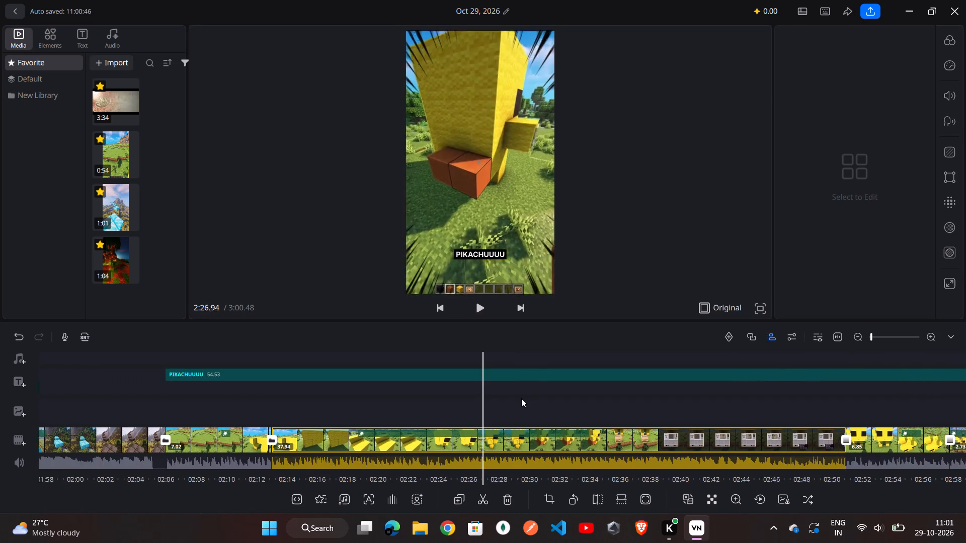
scroll(521, 398, right, 4)
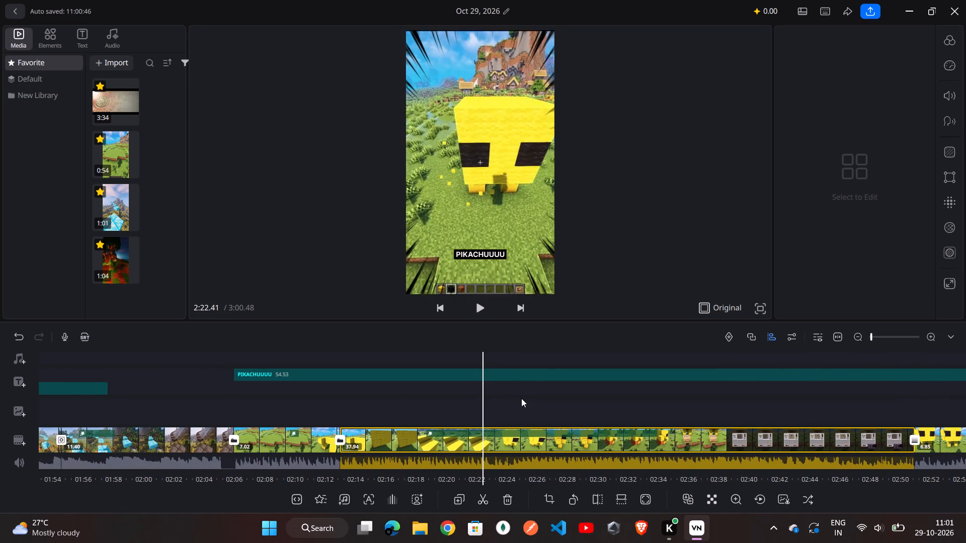
scroll(521, 398, right, 6)
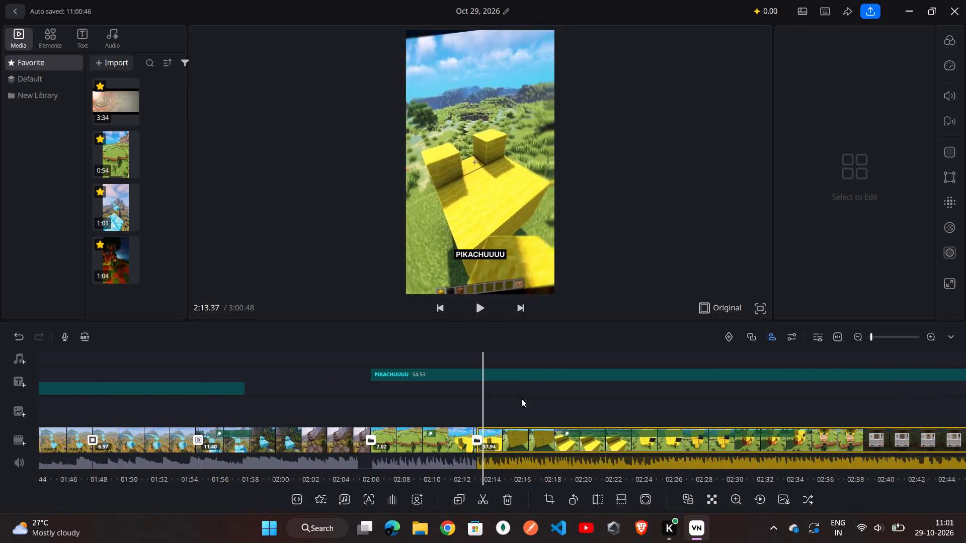
scroll(521, 398, right, 5)
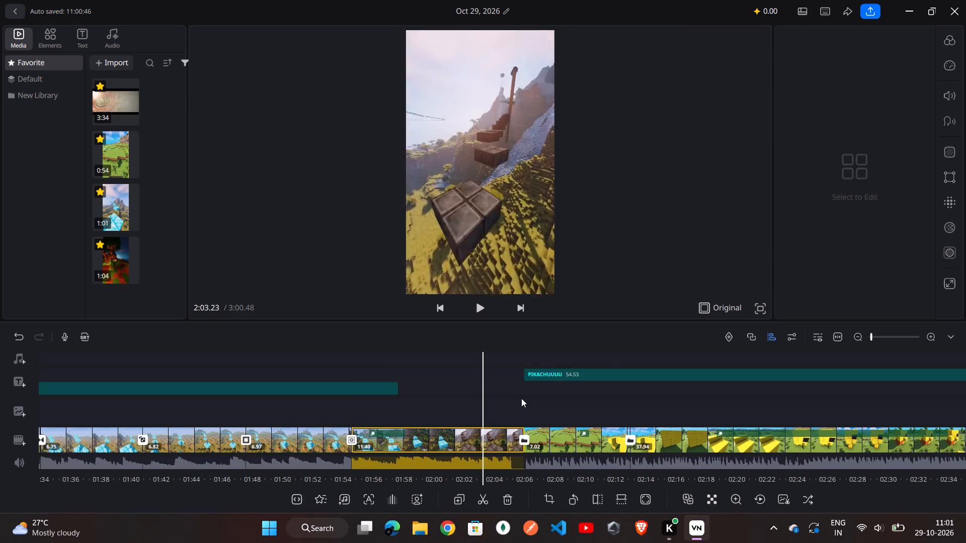
scroll(521, 398, right, 6)
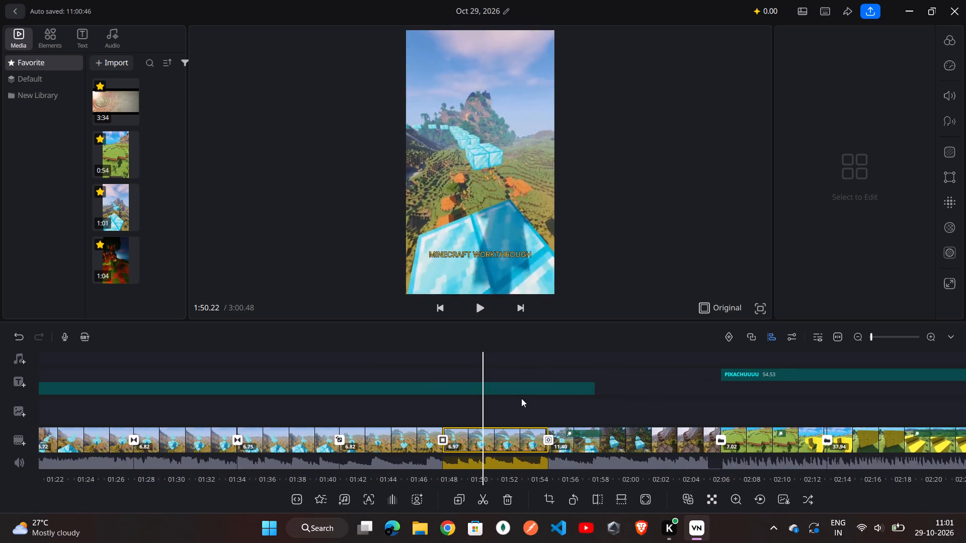
scroll(521, 398, right, 5)
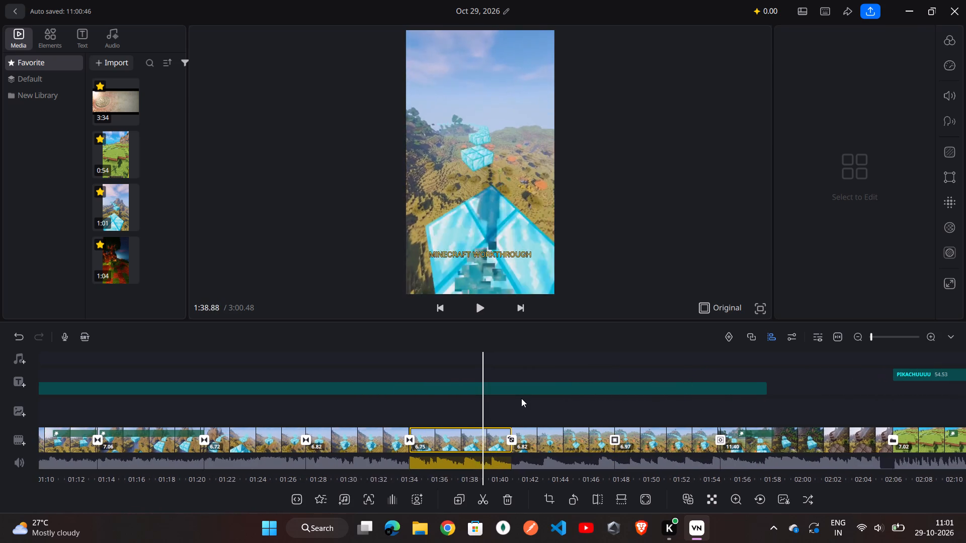
scroll(521, 398, right, 9)
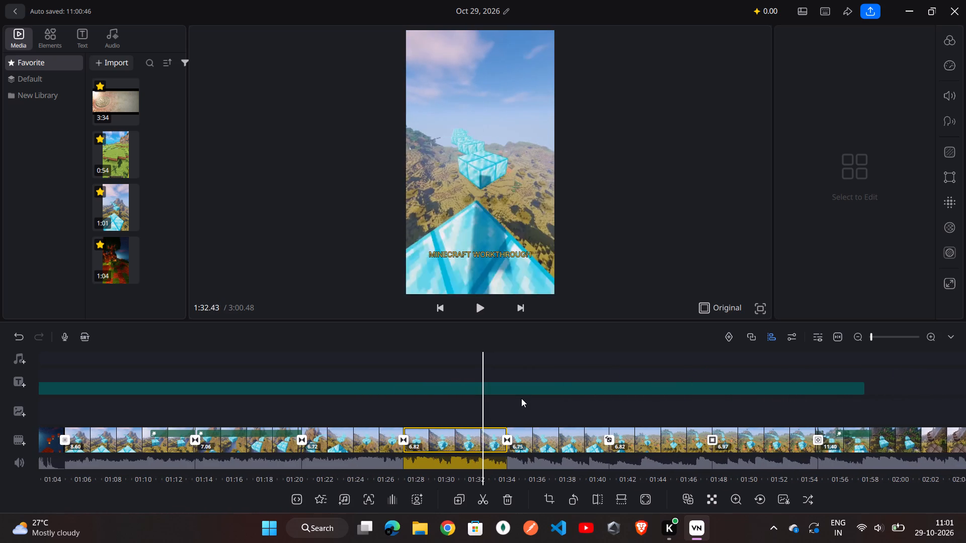
scroll(521, 398, right, 8)
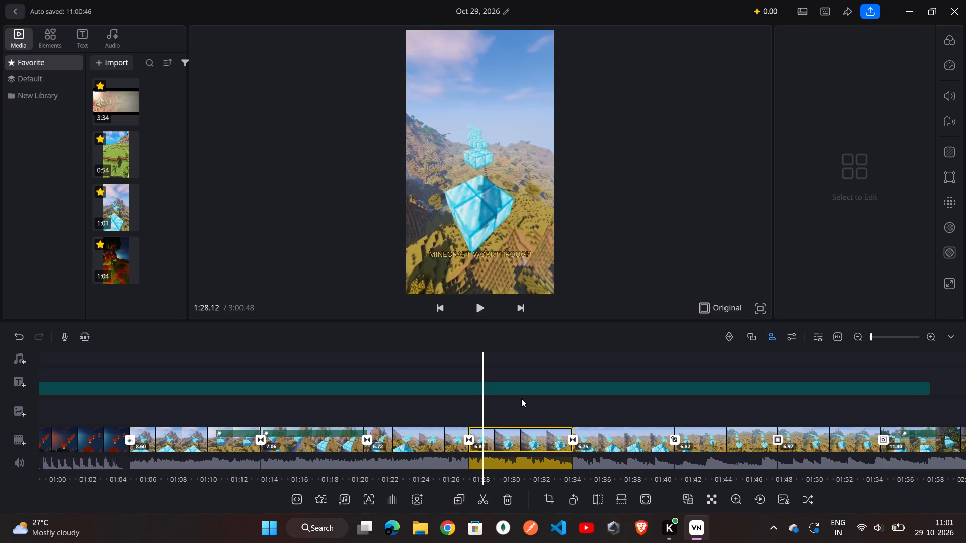
scroll(521, 398, right, 3)
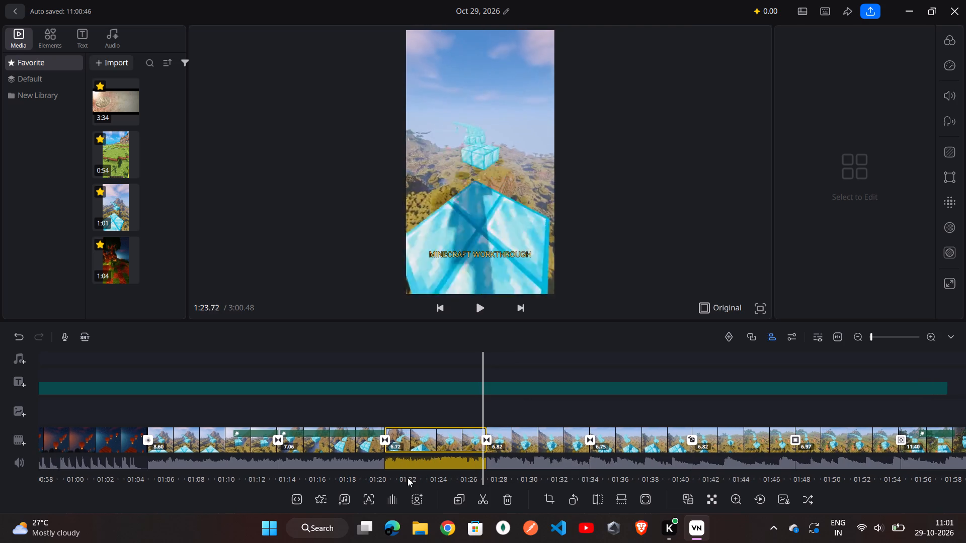
double_click(441, 435)
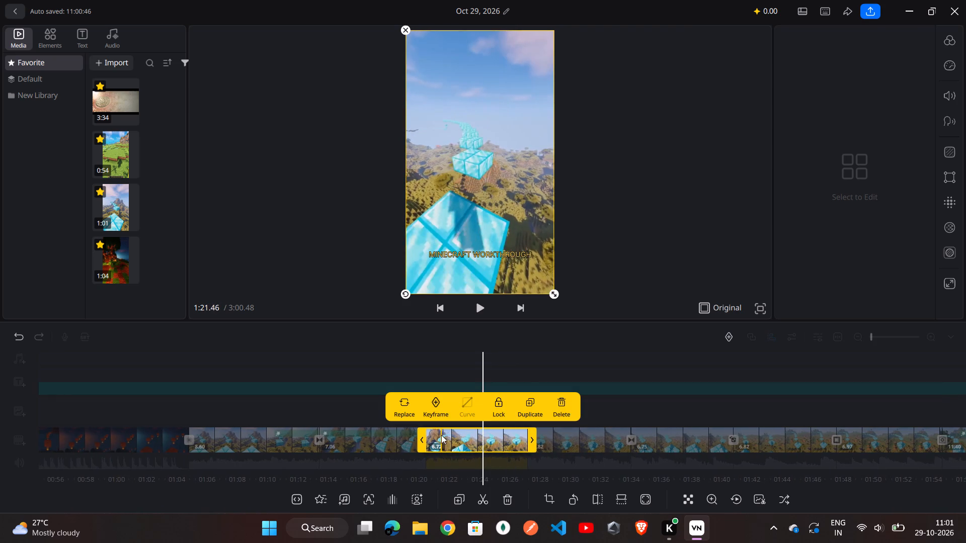
click(326, 499)
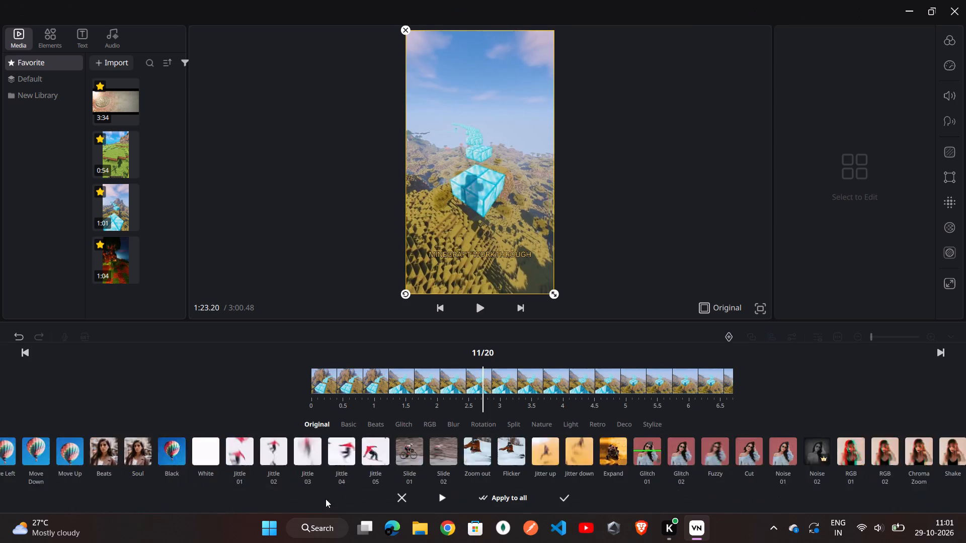
click(629, 427)
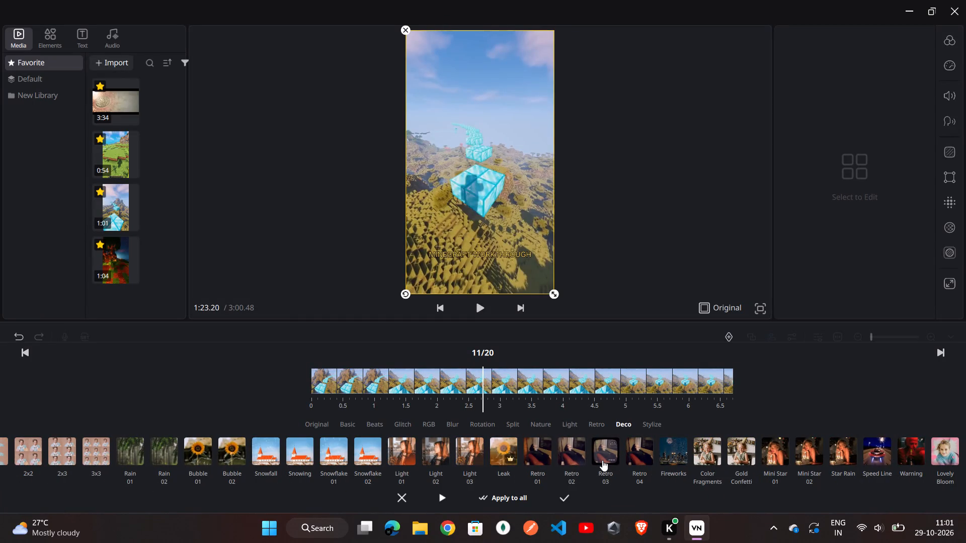
click(602, 460)
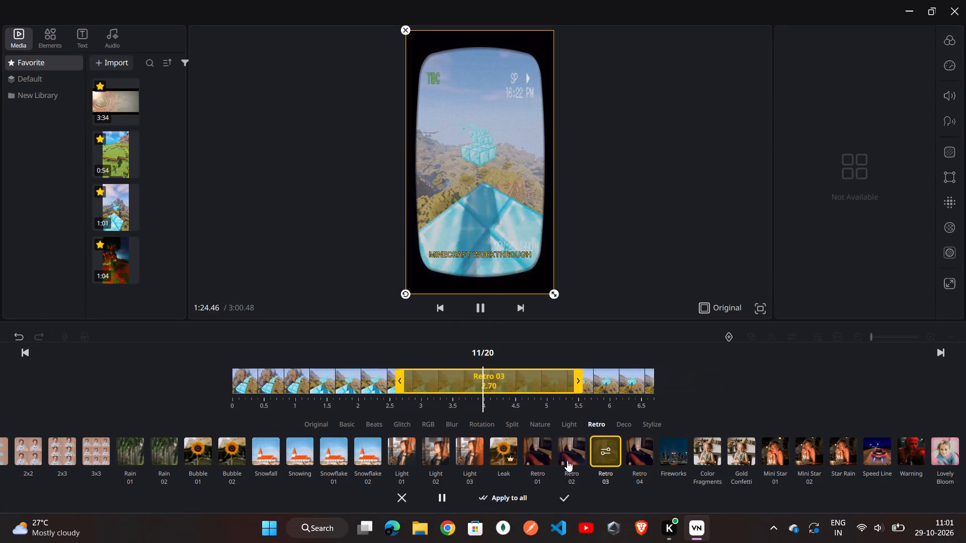
click(569, 458)
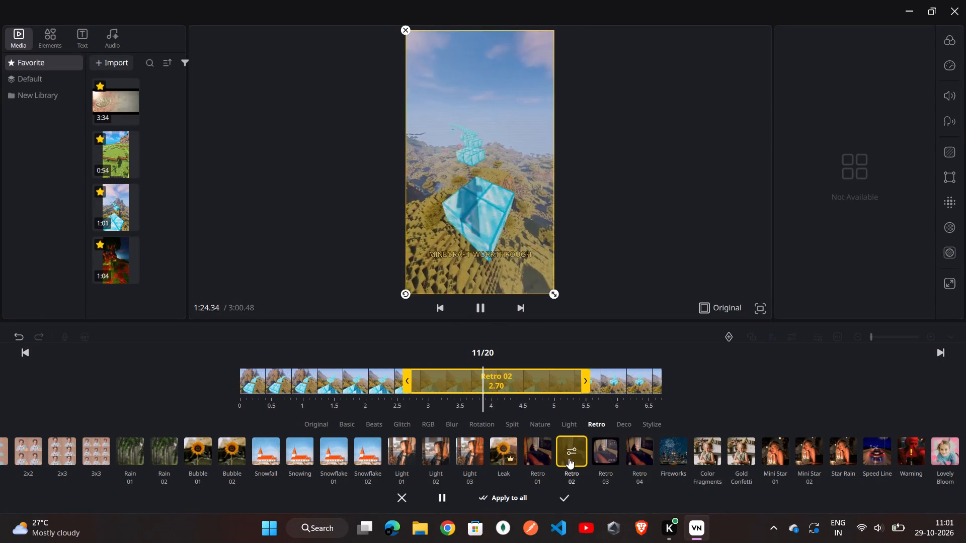
click(534, 446)
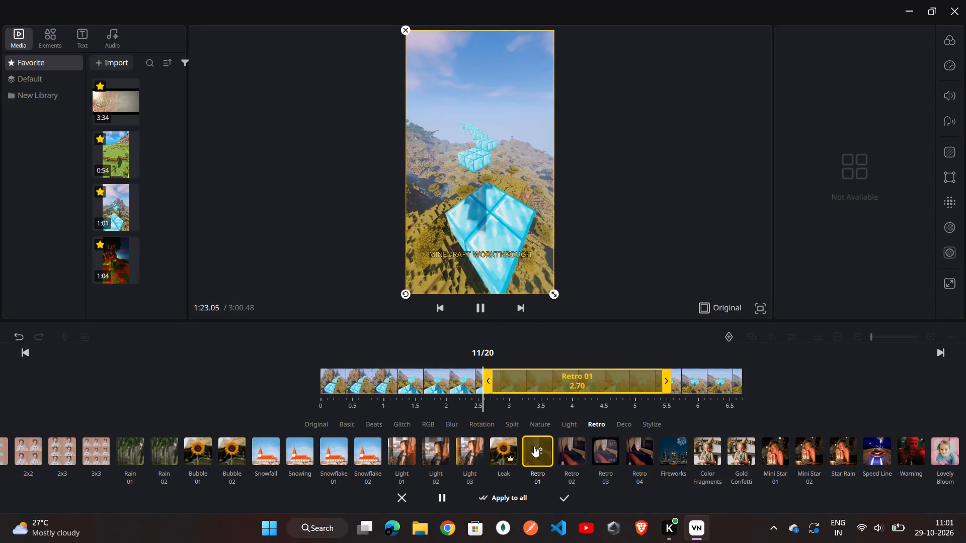
click(634, 446)
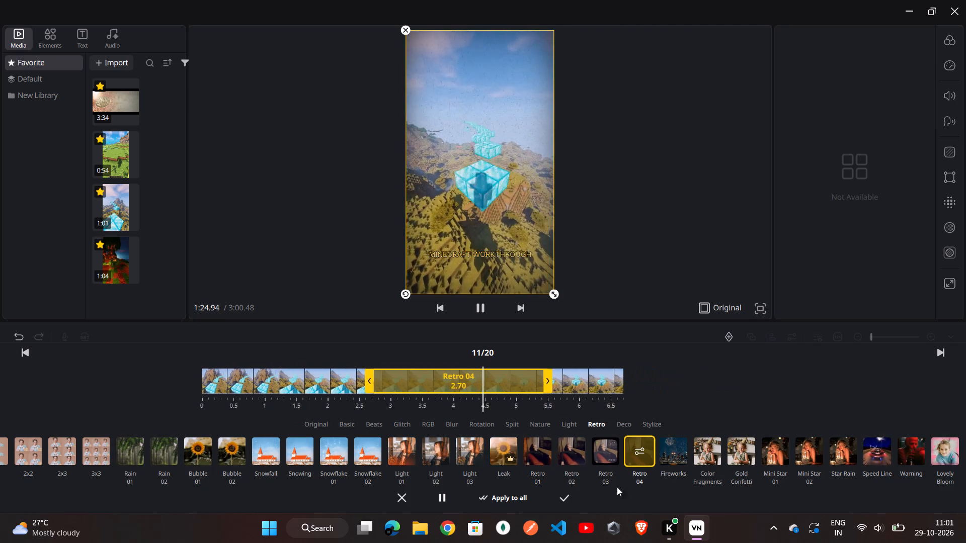
click(565, 495)
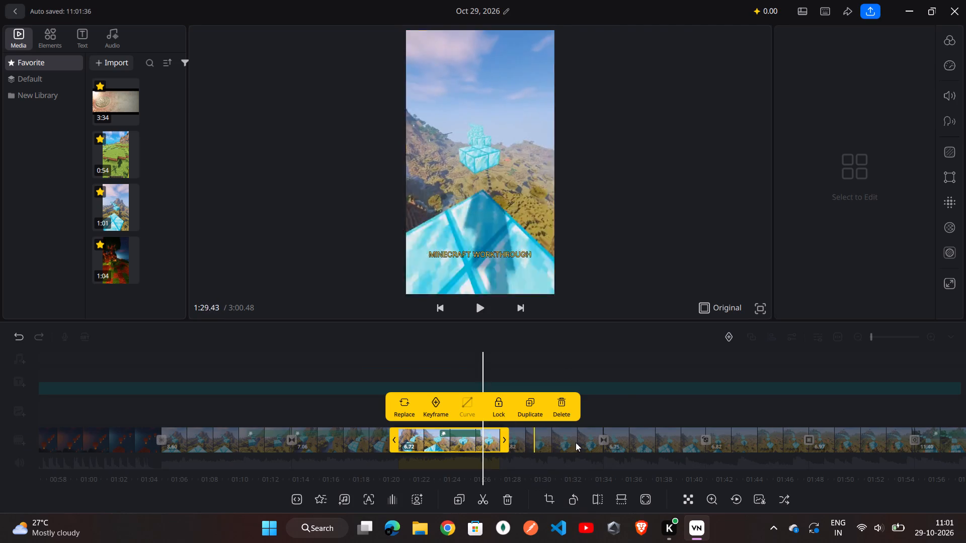
click(633, 404)
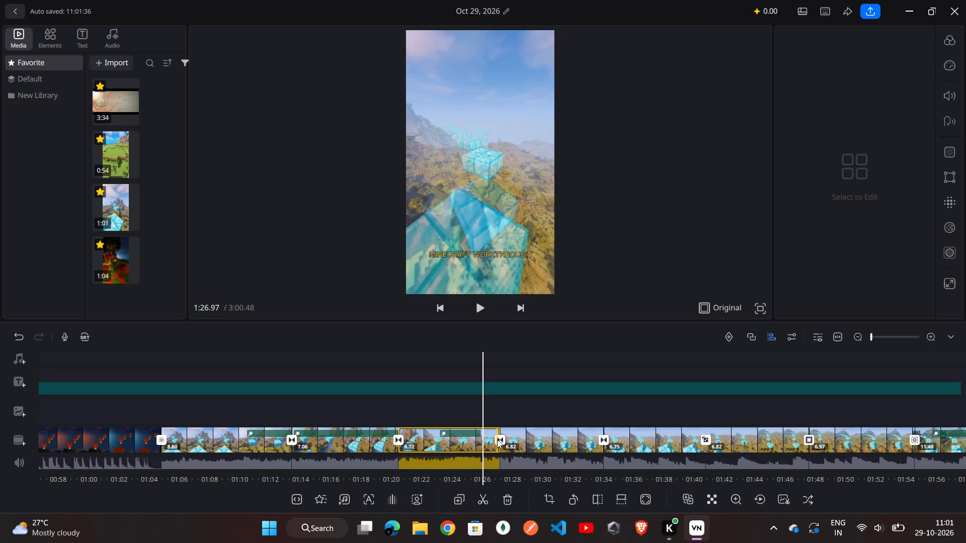
Try Mini Star 02 on the 6.75-second diamond-block clip from about 1:39.59, then apply the Warning effect for 1.17 seconds.
scroll(523, 441, left, 2)
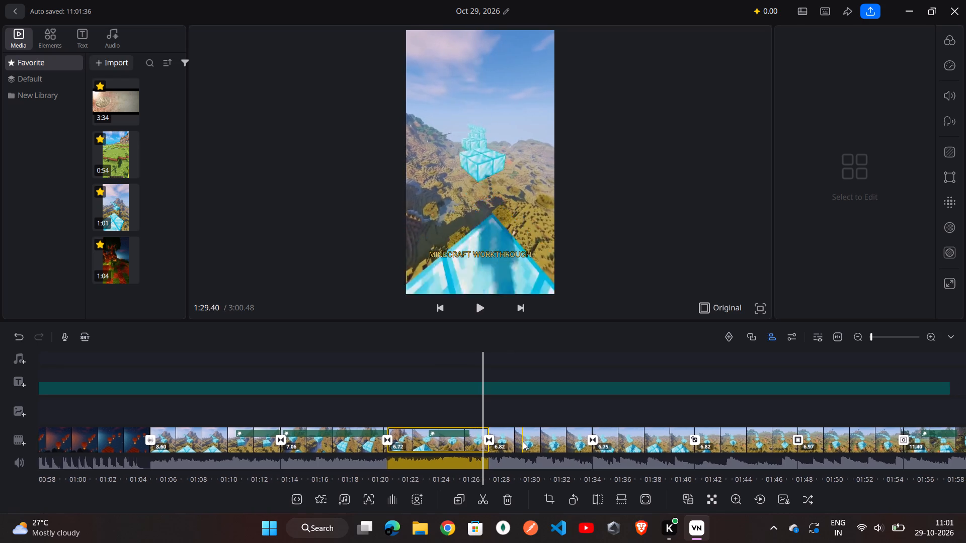
scroll(523, 441, left, 3)
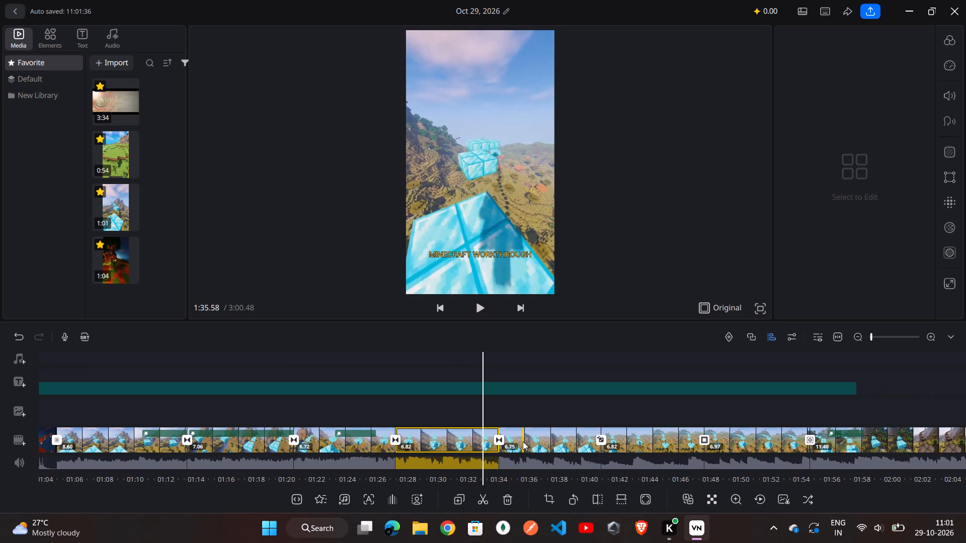
click(523, 441)
click(523, 441)
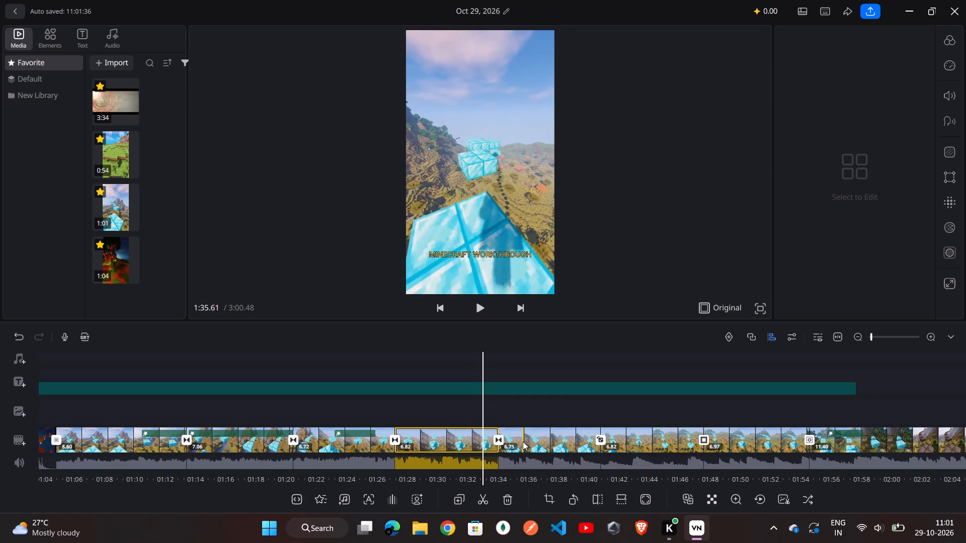
double_click(523, 441)
click(523, 441)
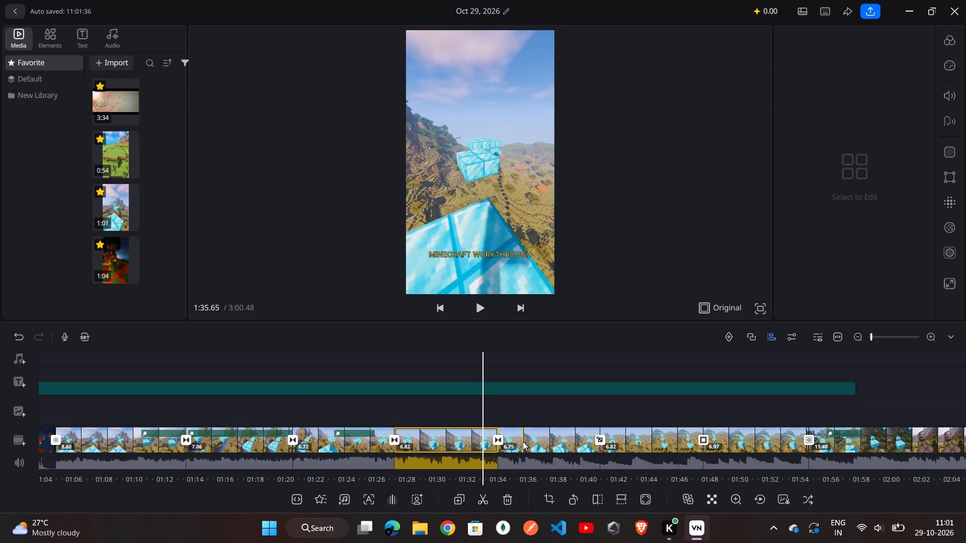
double_click(523, 441)
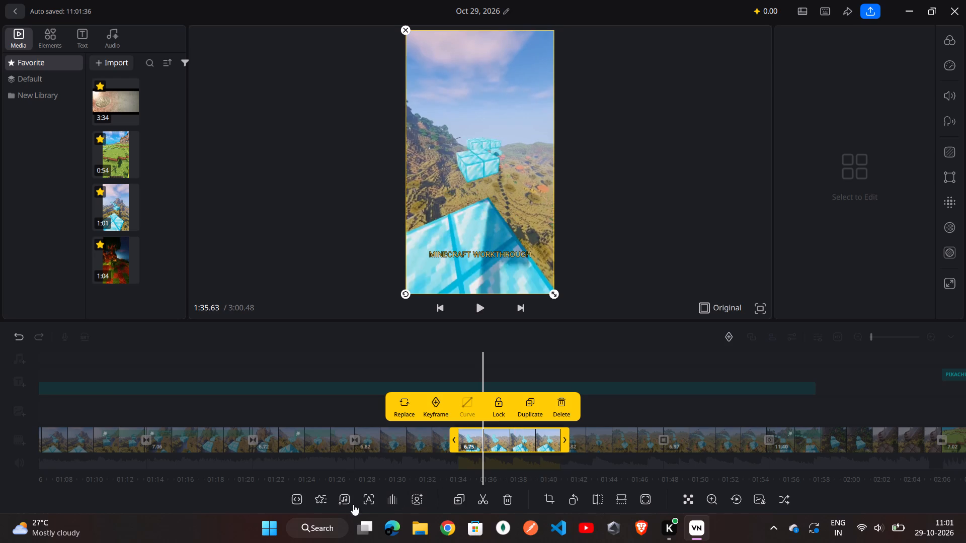
click(321, 503)
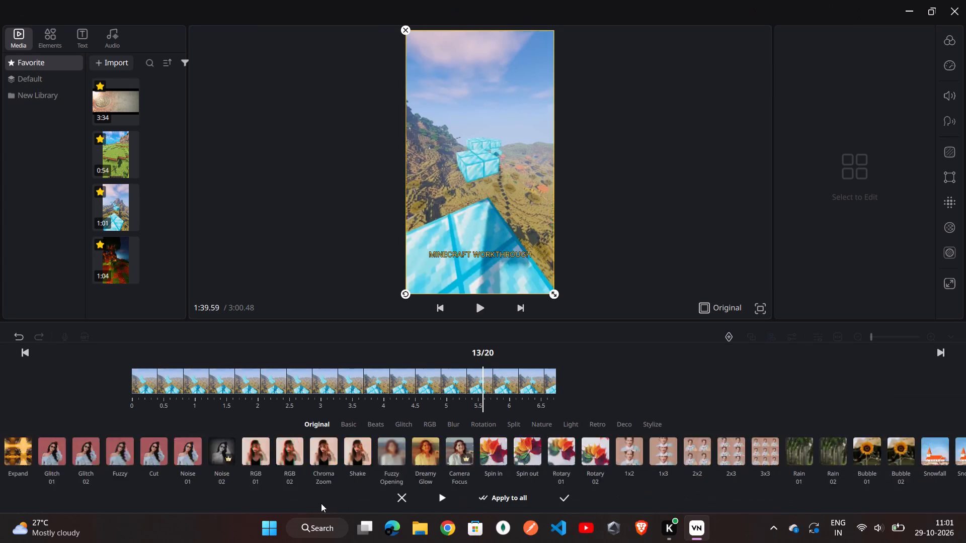
click(650, 422)
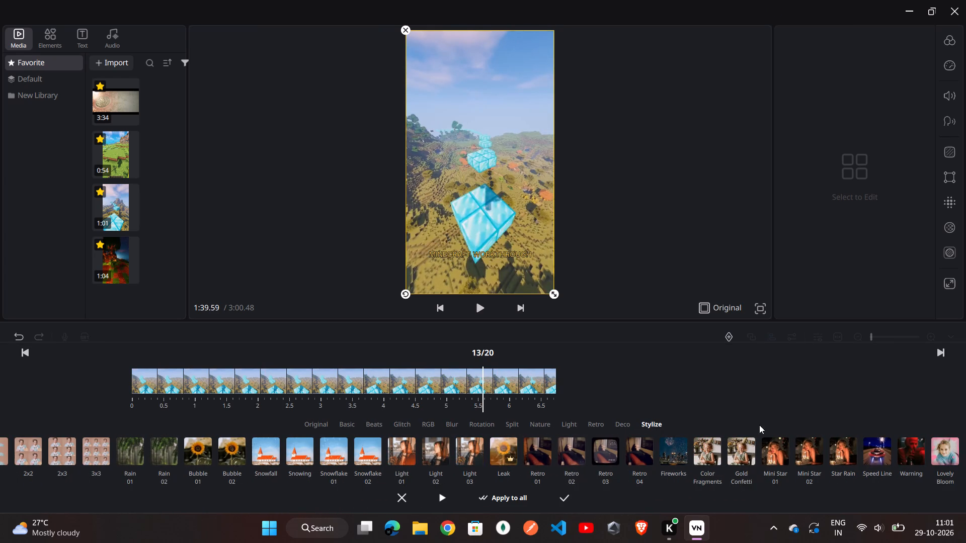
click(804, 454)
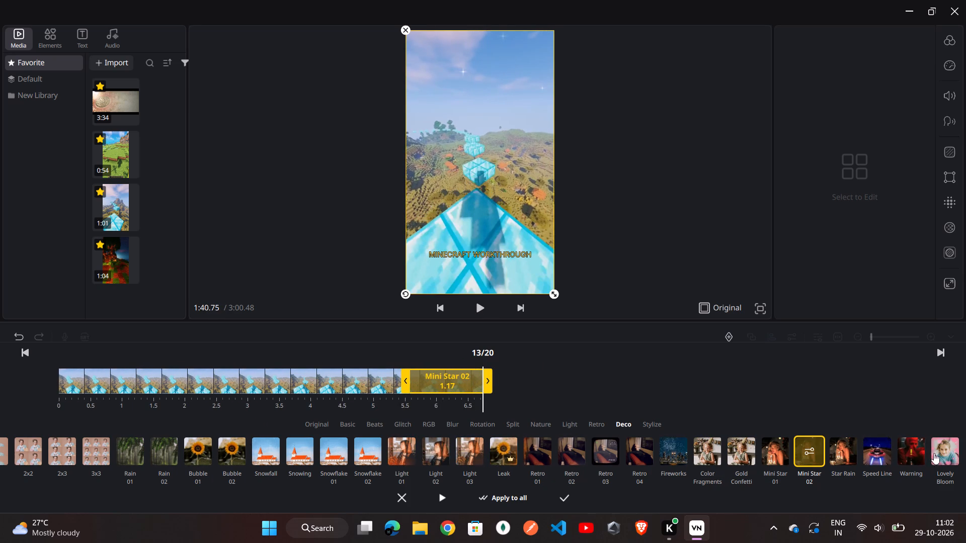
click(906, 454)
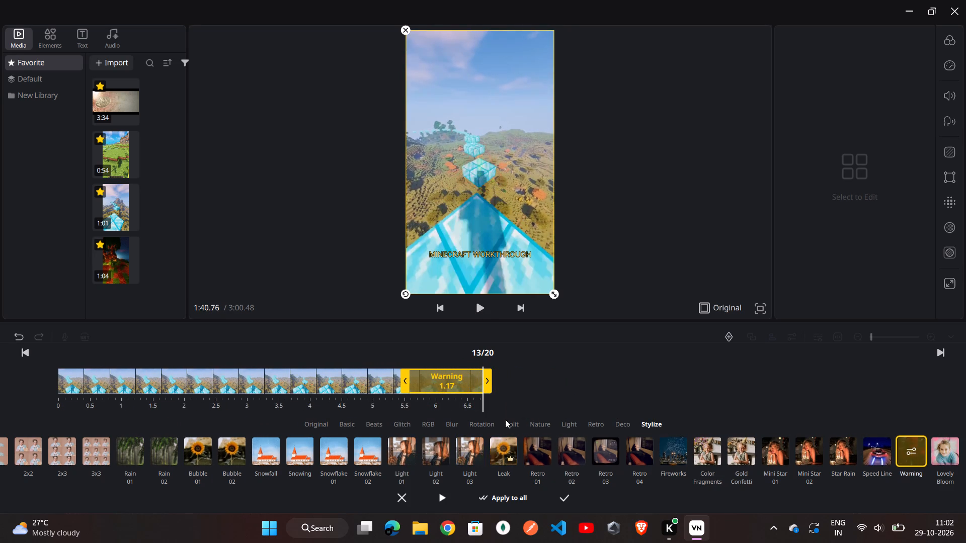
click(559, 496)
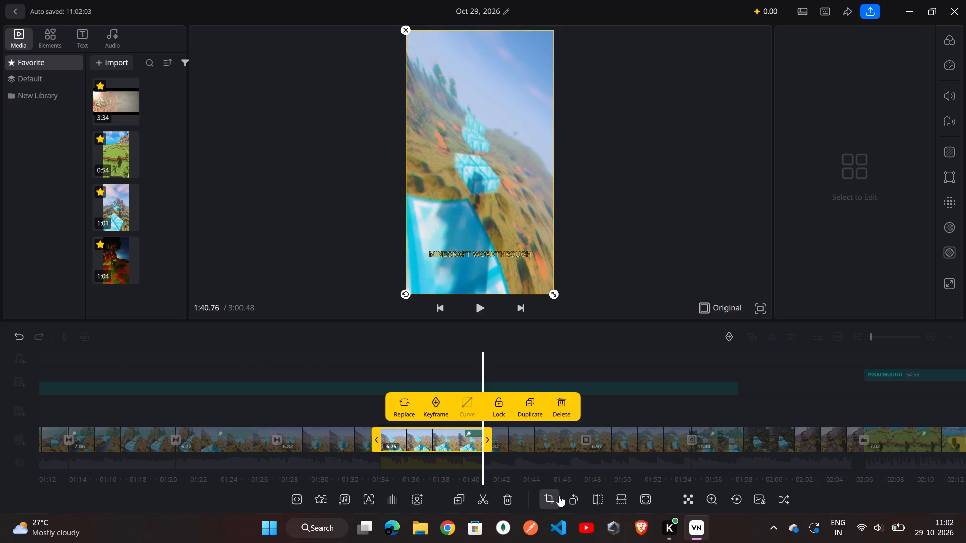
click(604, 397)
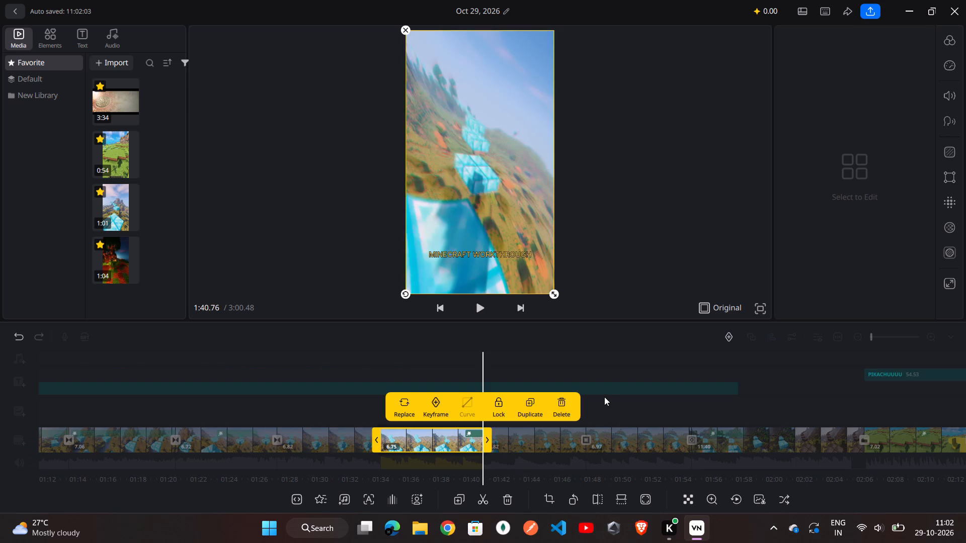
Split the 13.71-second night lantern clip at about 0:57.66 into parts of 6.56 and 7.15 seconds.
scroll(506, 436, right, 2)
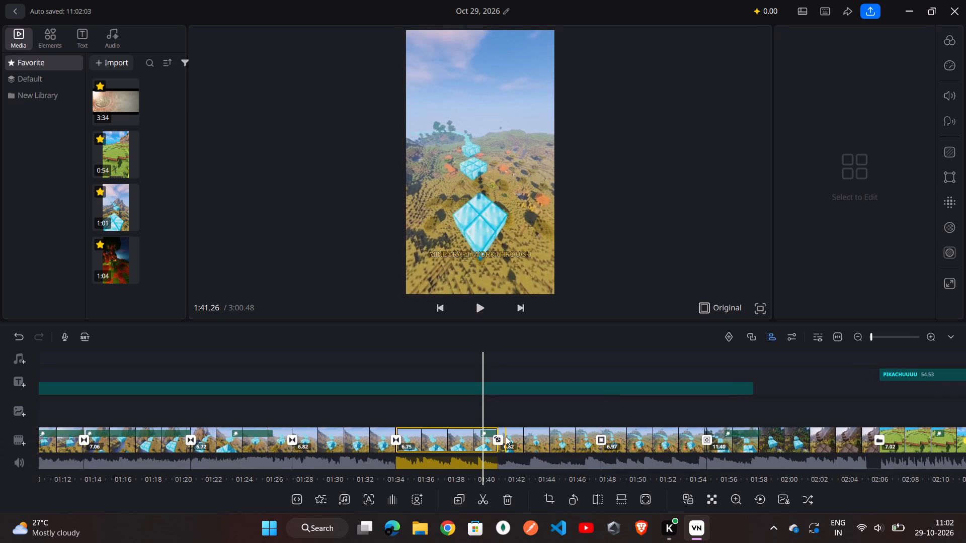
scroll(506, 436, right, 4)
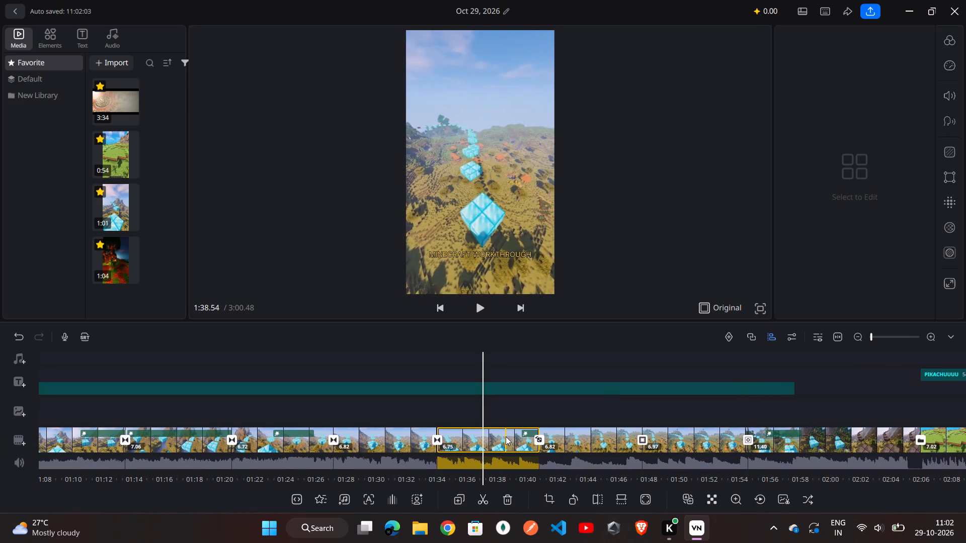
scroll(506, 436, right, 5)
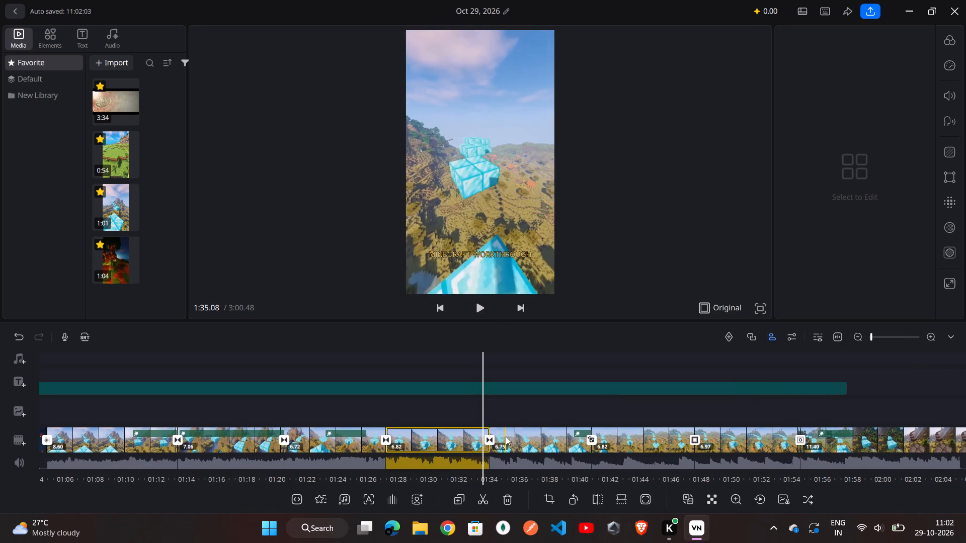
scroll(506, 436, right, 4)
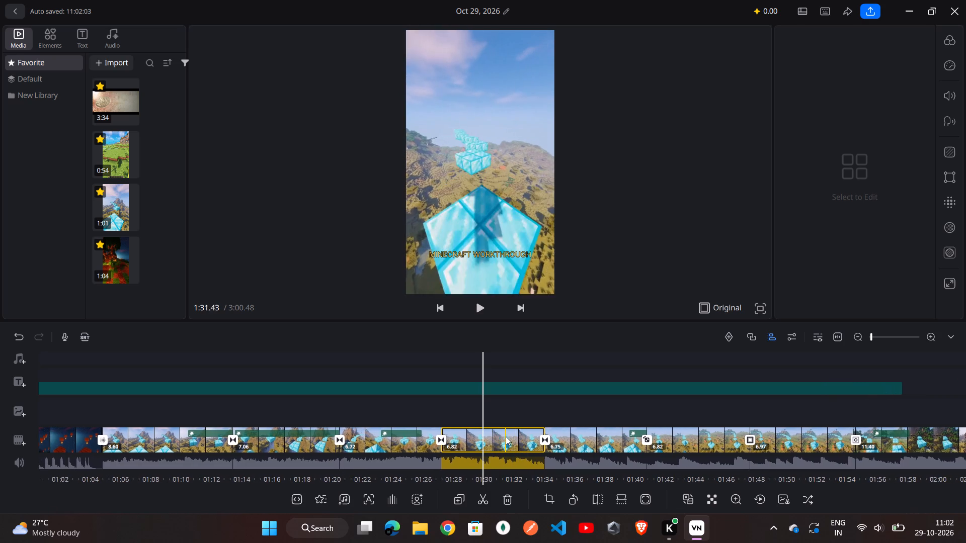
scroll(506, 436, right, 6)
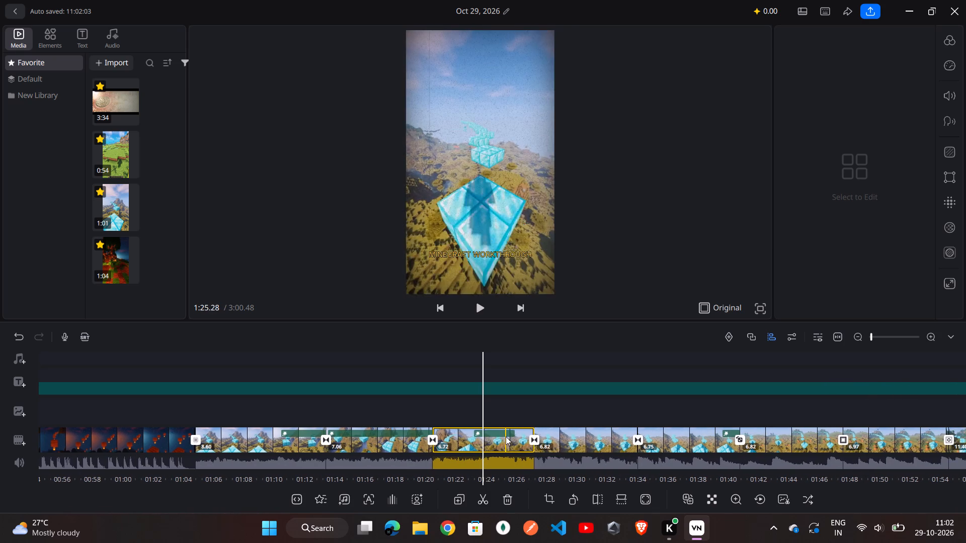
scroll(506, 436, right, 5)
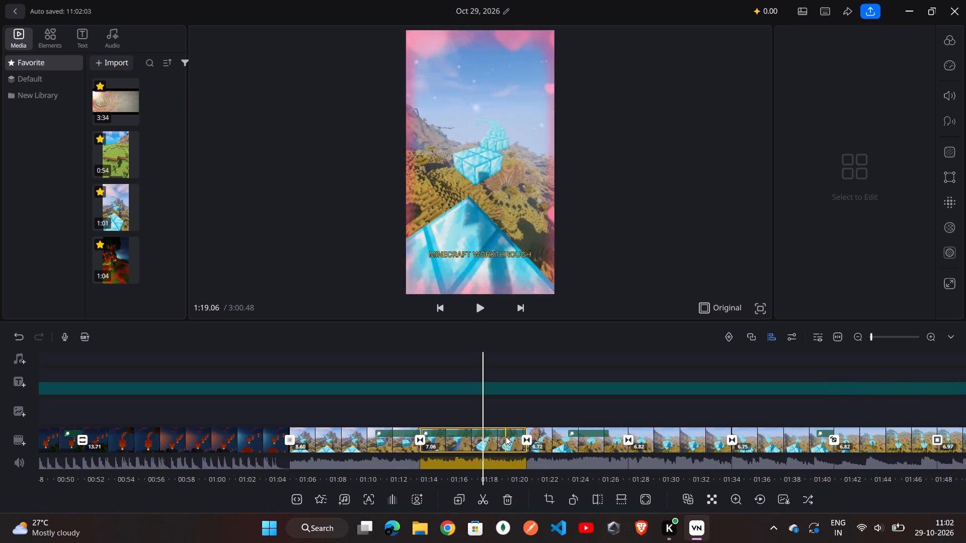
scroll(506, 436, right, 5)
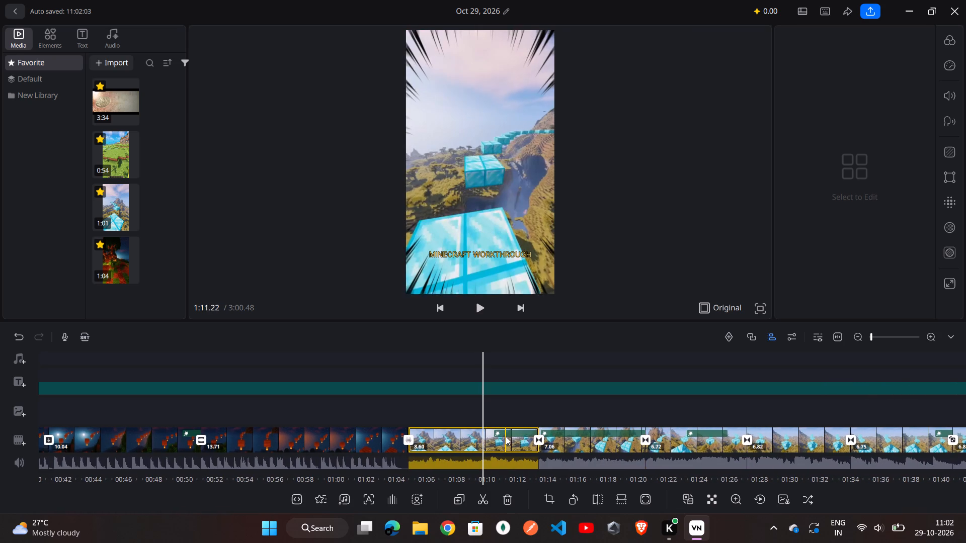
scroll(506, 436, right, 5)
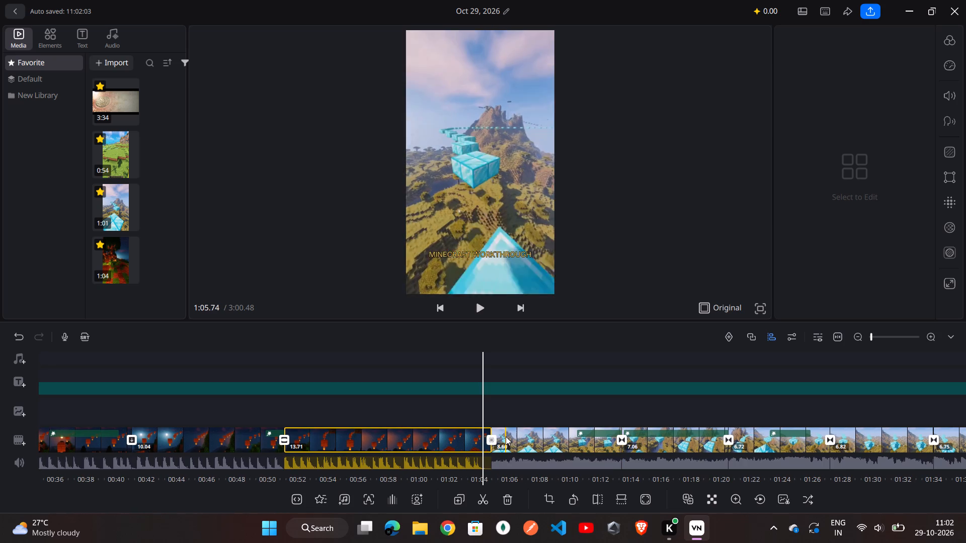
scroll(506, 436, right, 3)
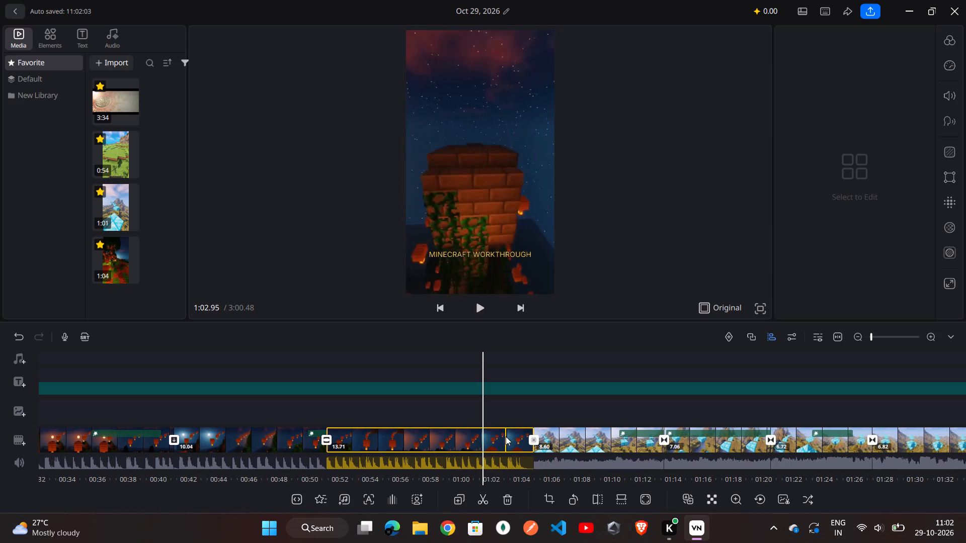
scroll(506, 436, right, 6)
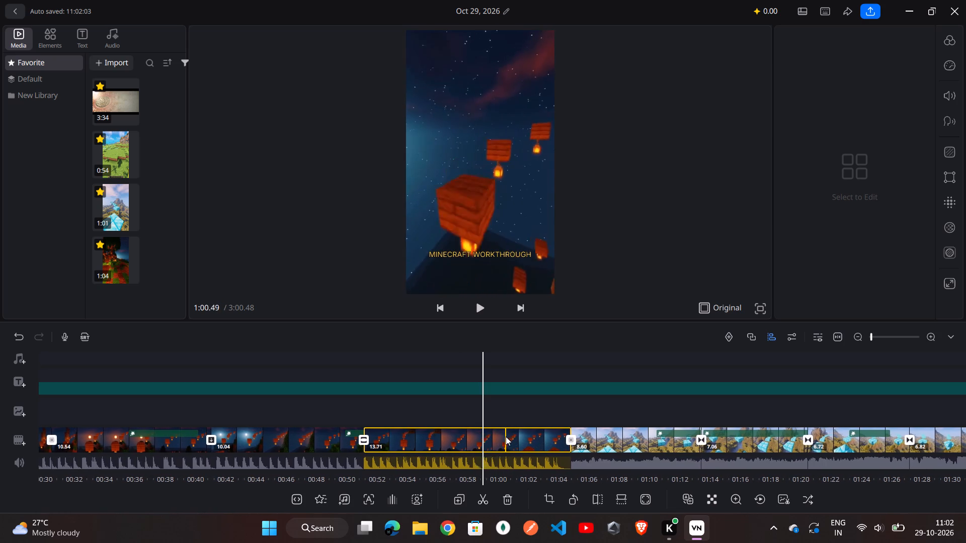
scroll(506, 436, right, 1)
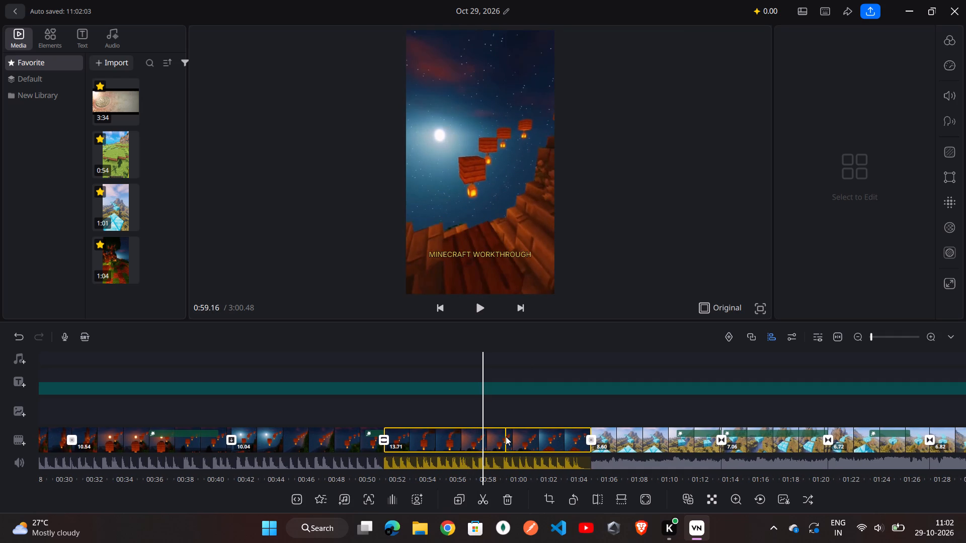
key(ctrl+b)
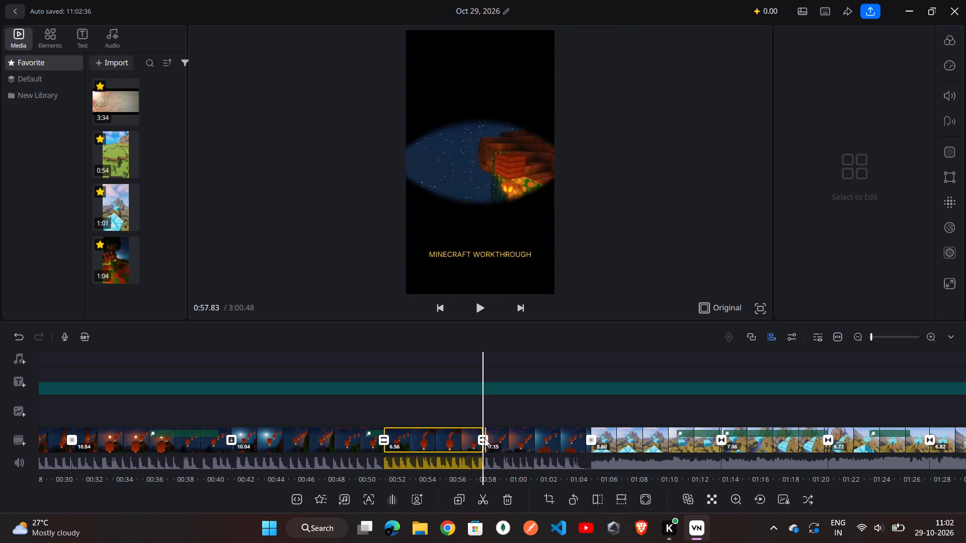
Try Rotate 2, Wipe, Dissolve 1 and Horizontal transitions at the 0:57.66 cut, then apply Circle with a 1.0-second duration.
click(484, 436)
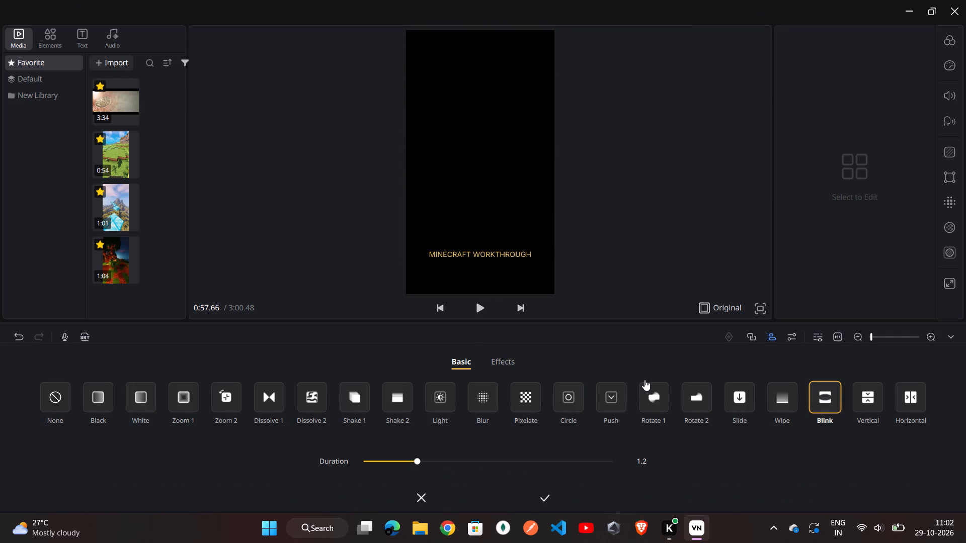
click(702, 397)
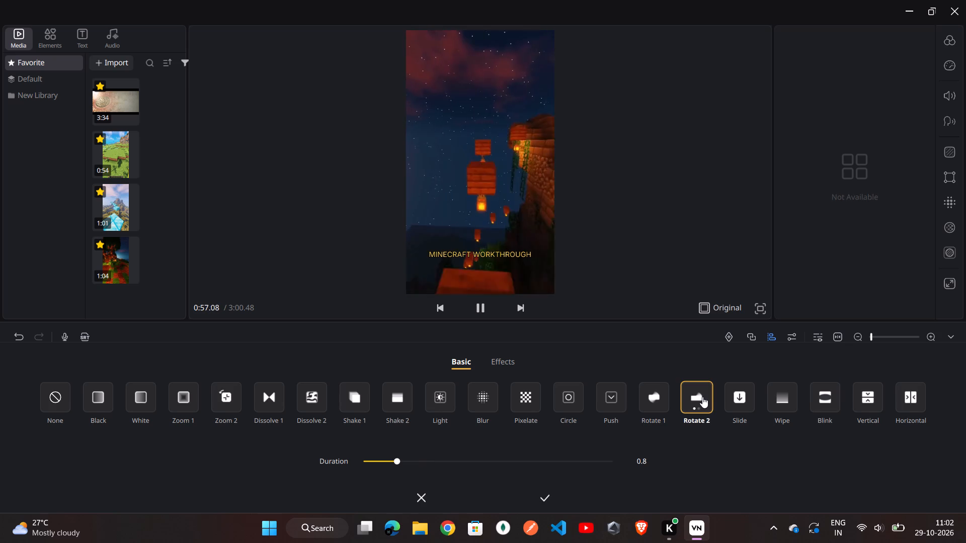
click(745, 401)
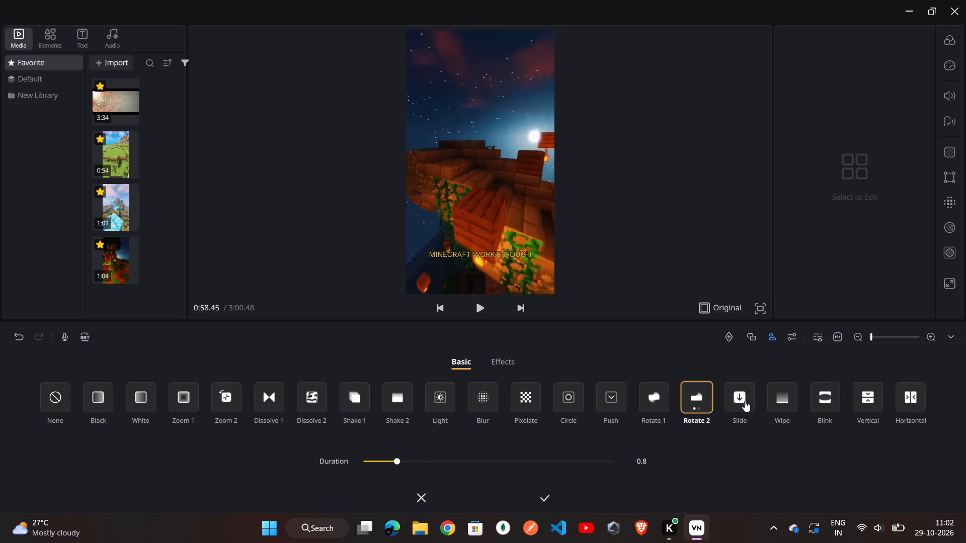
click(785, 401)
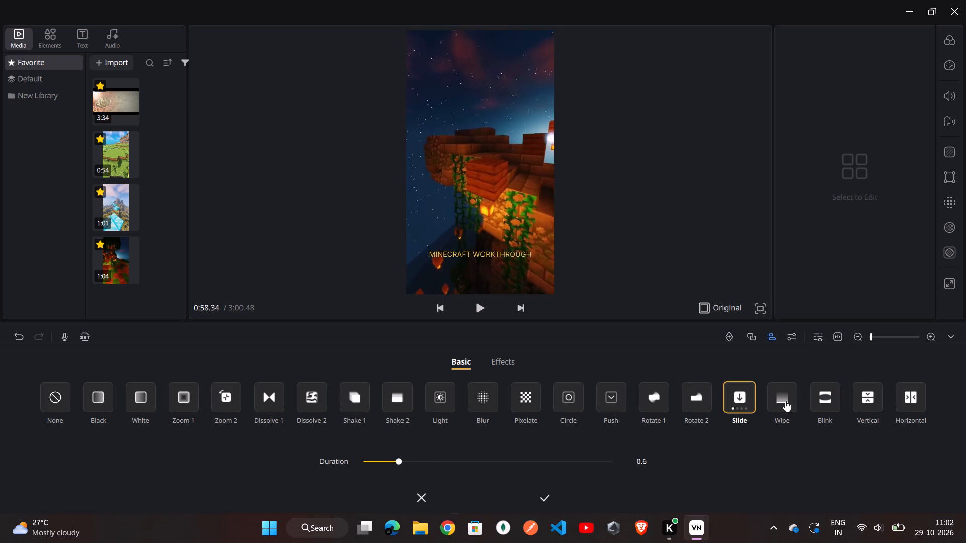
click(269, 400)
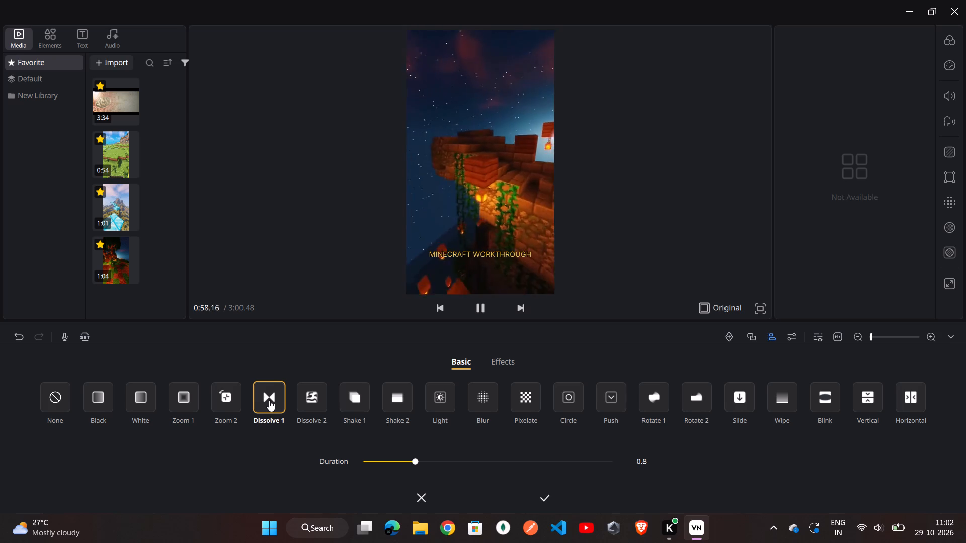
click(454, 460)
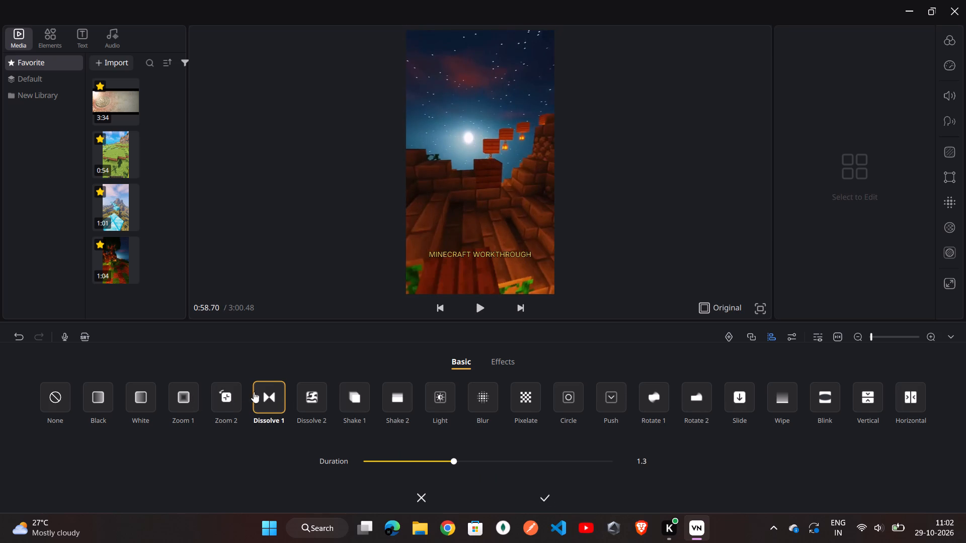
click(909, 399)
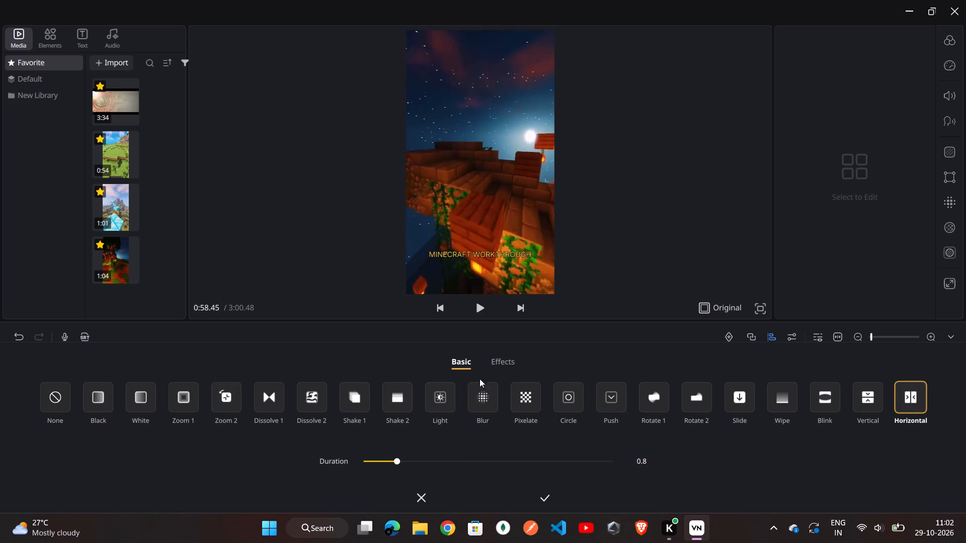
click(500, 363)
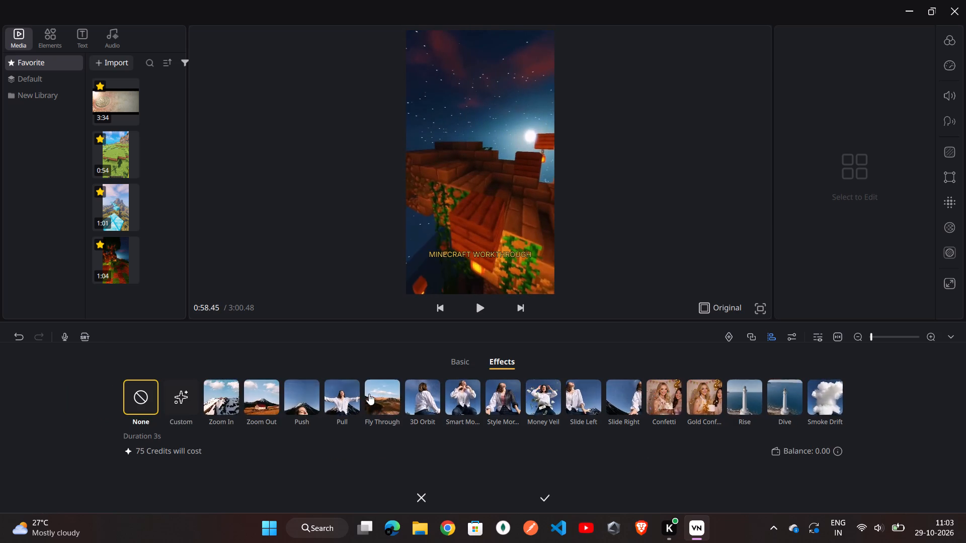
click(458, 363)
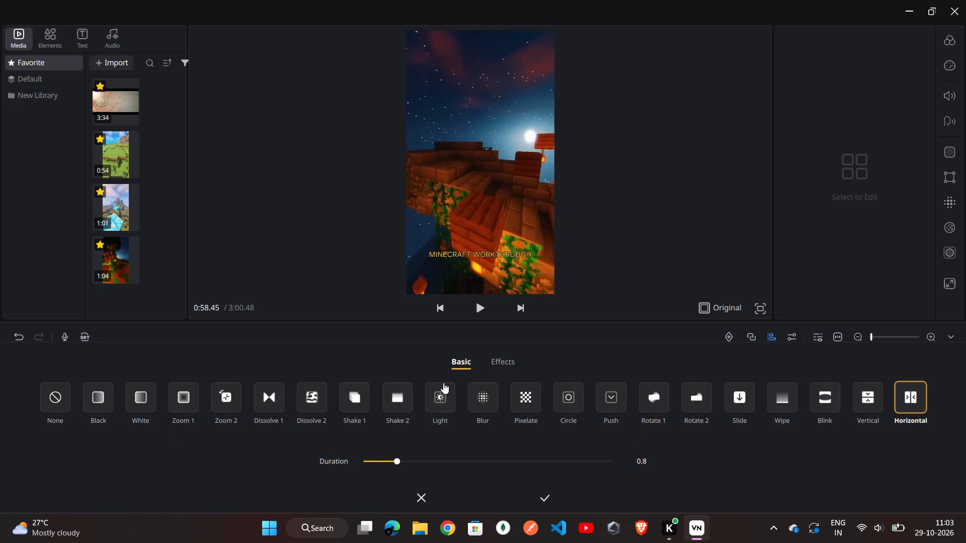
click(565, 405)
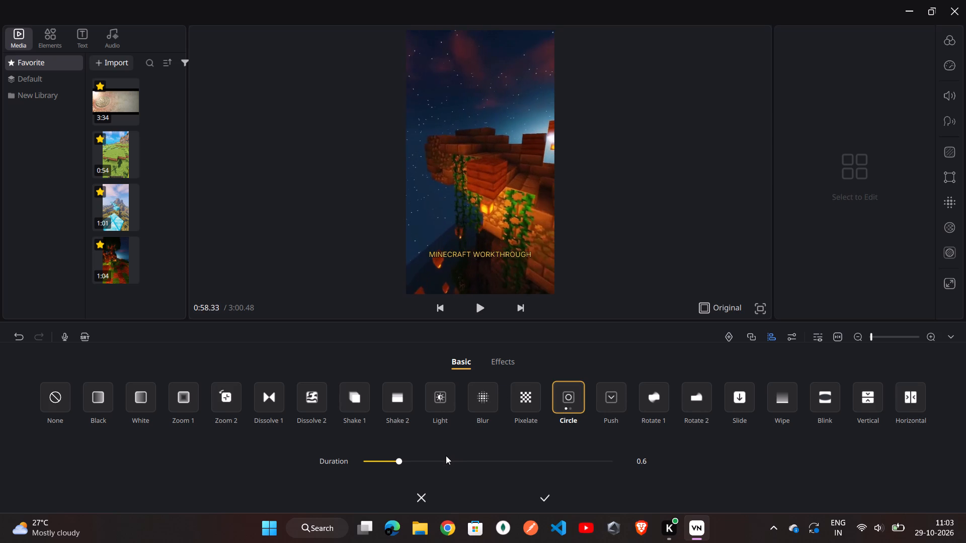
click(446, 456)
click(427, 459)
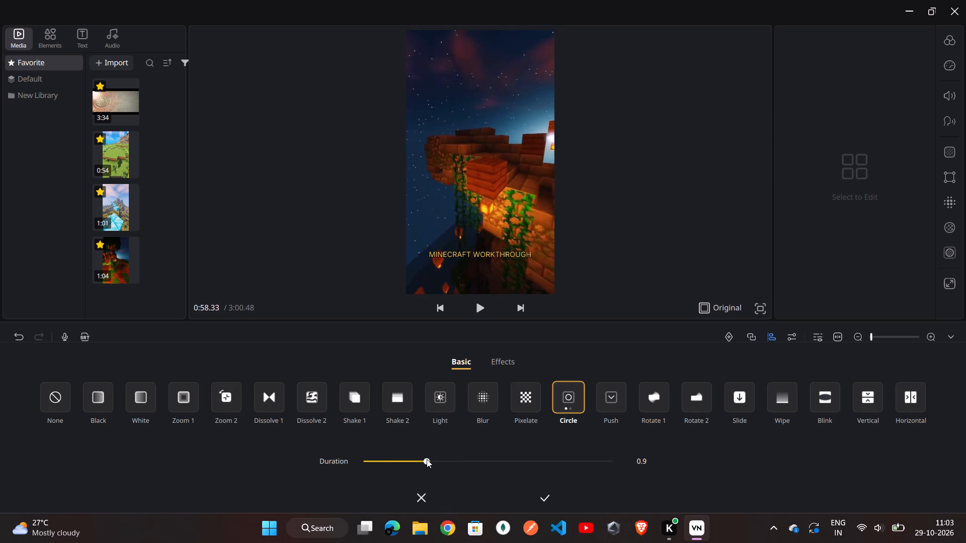
click(431, 461)
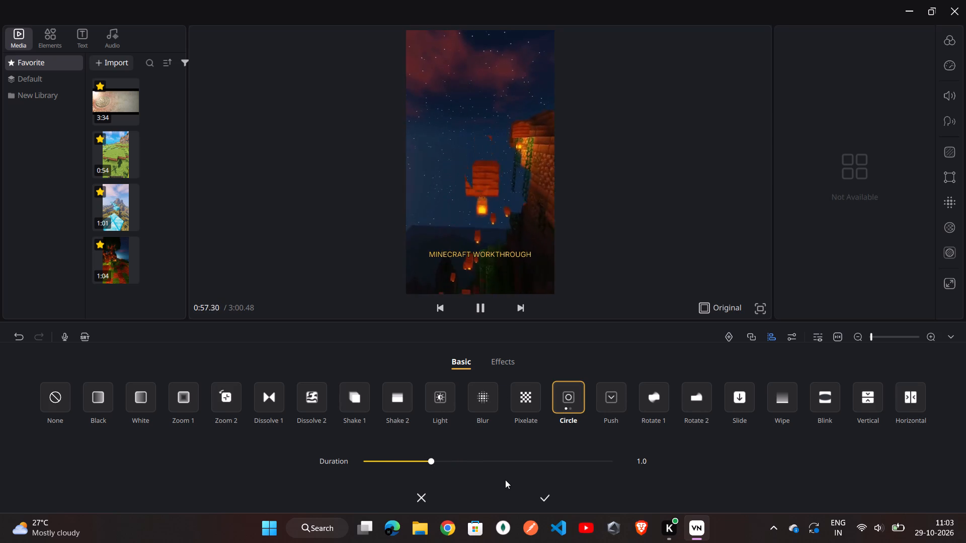
click(546, 494)
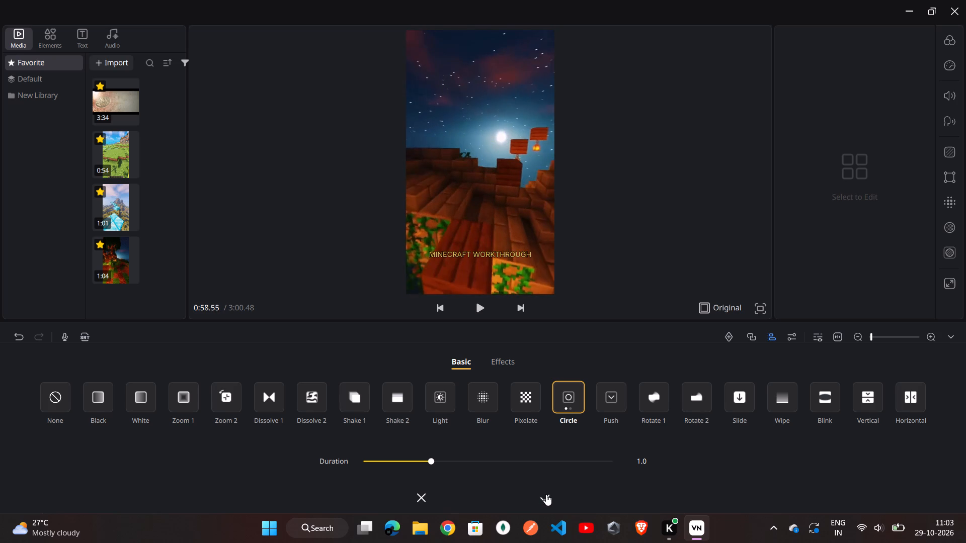
click(543, 415)
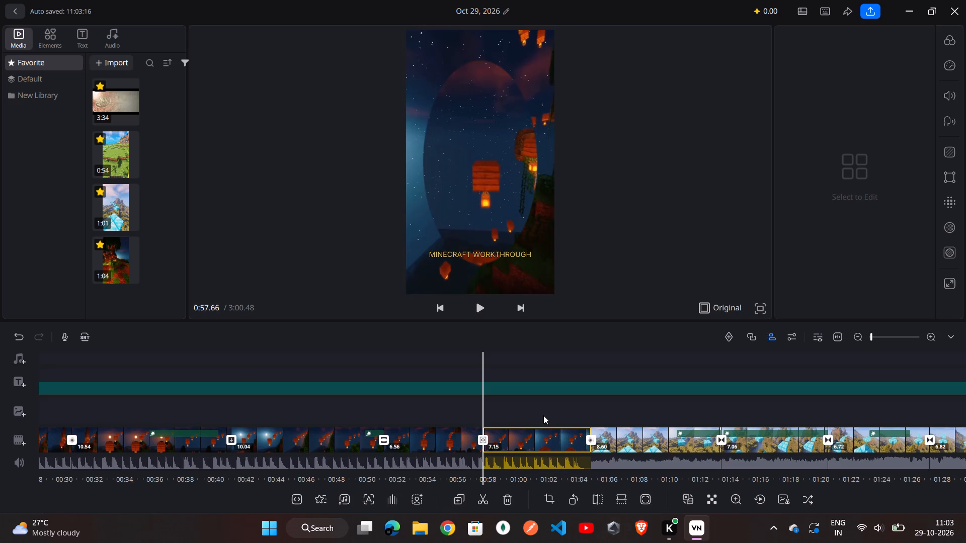
Extend the Speed Line effect back to the start of the first diamond-block clip, covering its full 8.60 seconds.
click(429, 444)
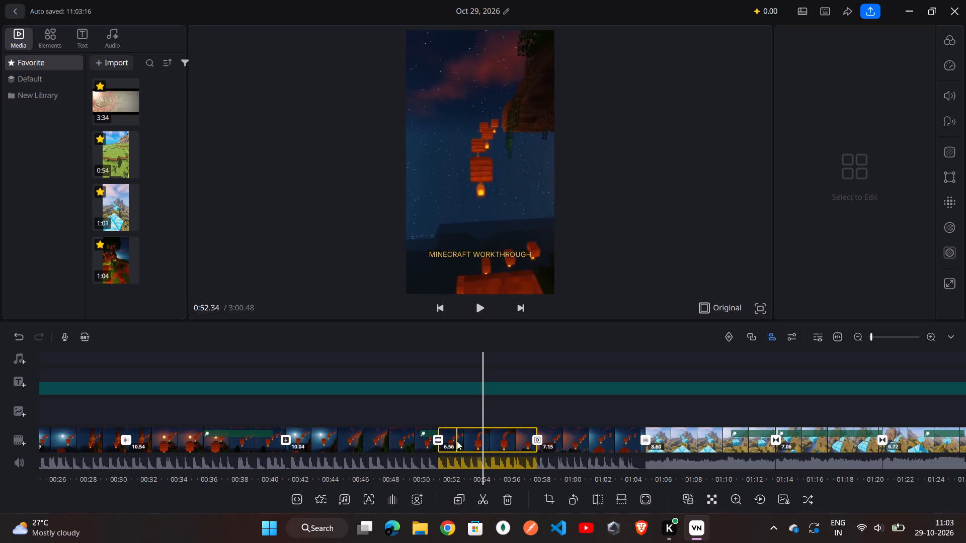
scroll(481, 434, right, 1)
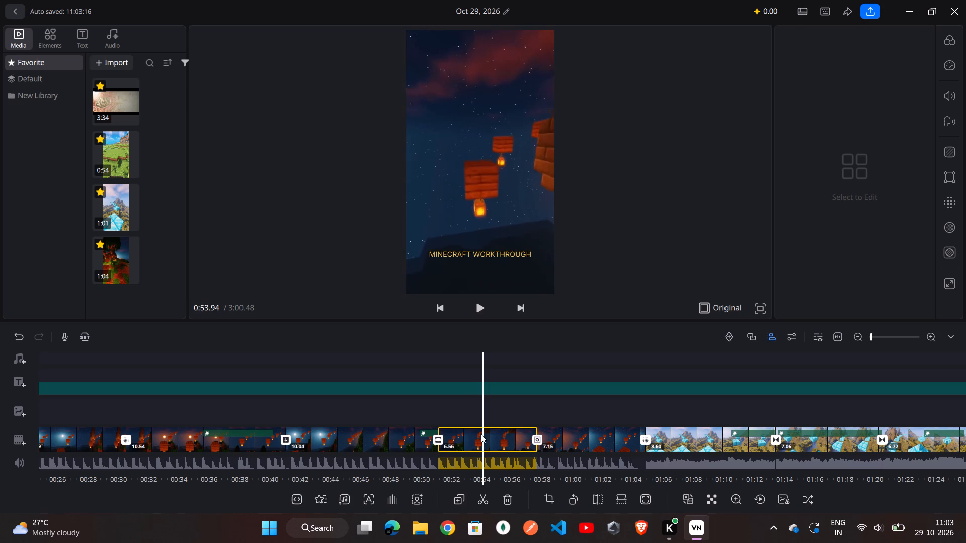
scroll(481, 434, right, 1)
scroll(540, 409, left, 1)
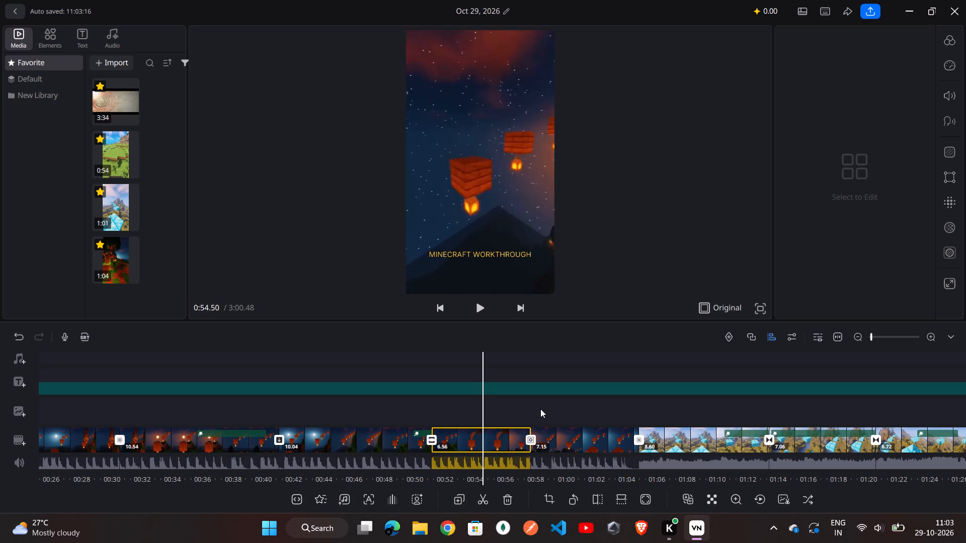
scroll(540, 409, left, 5)
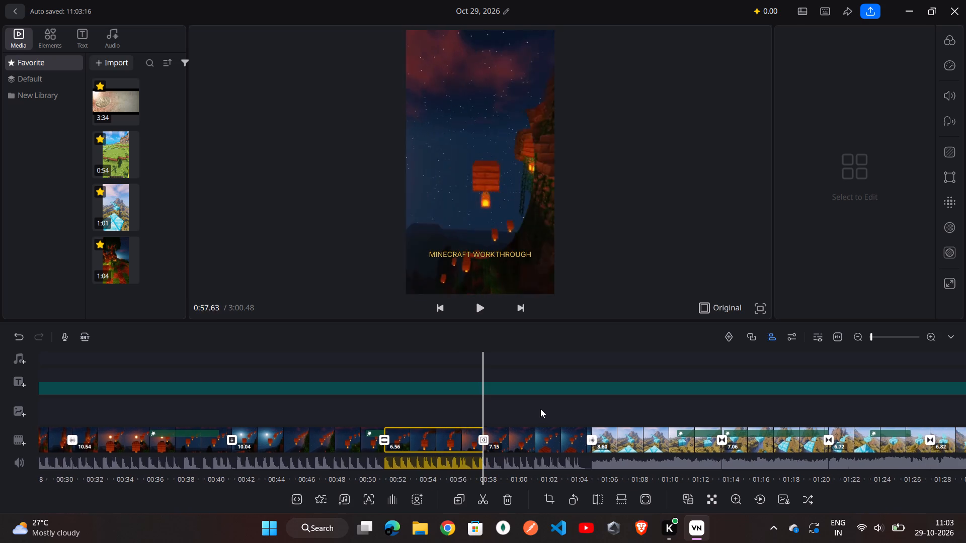
scroll(540, 409, left, 5)
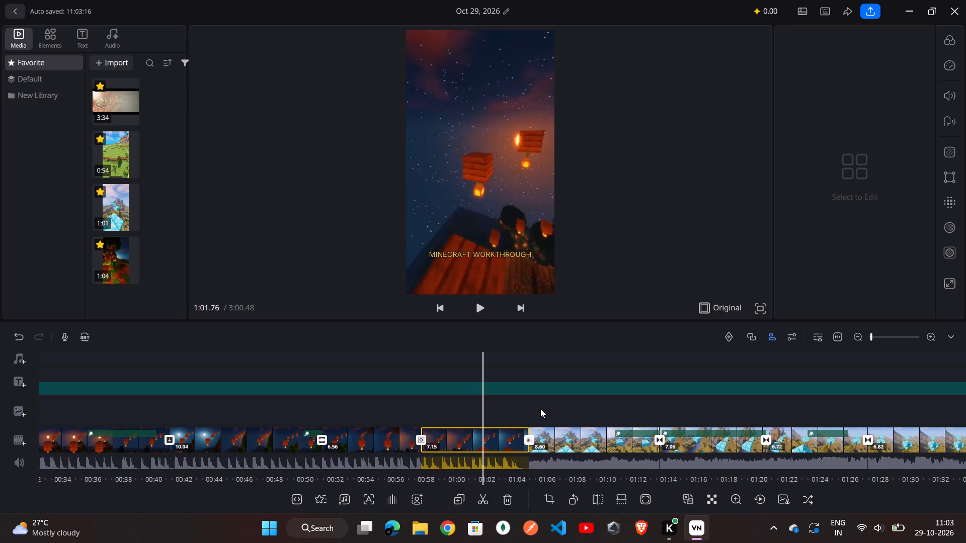
scroll(540, 409, left, 3)
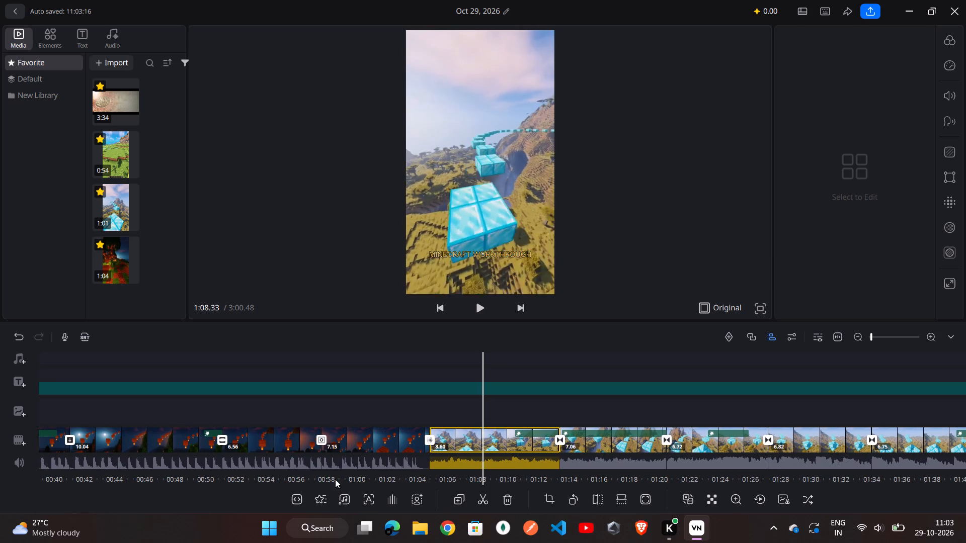
click(317, 501)
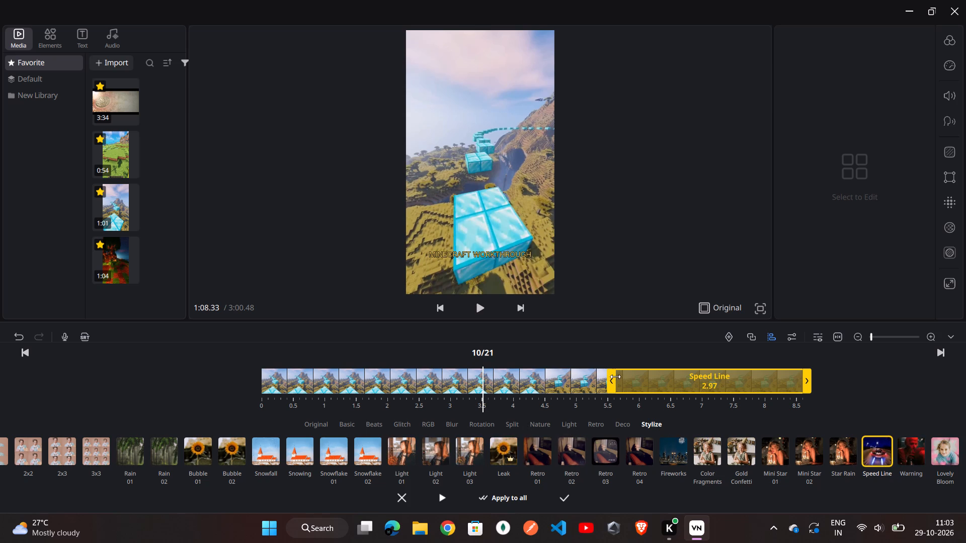
drag(611, 386, 519, 327)
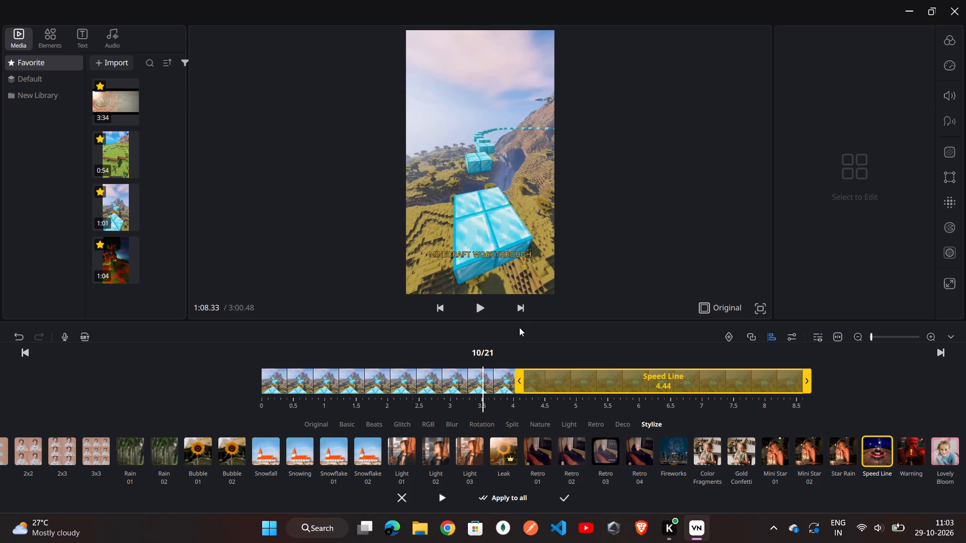
drag(519, 327, 263, 382)
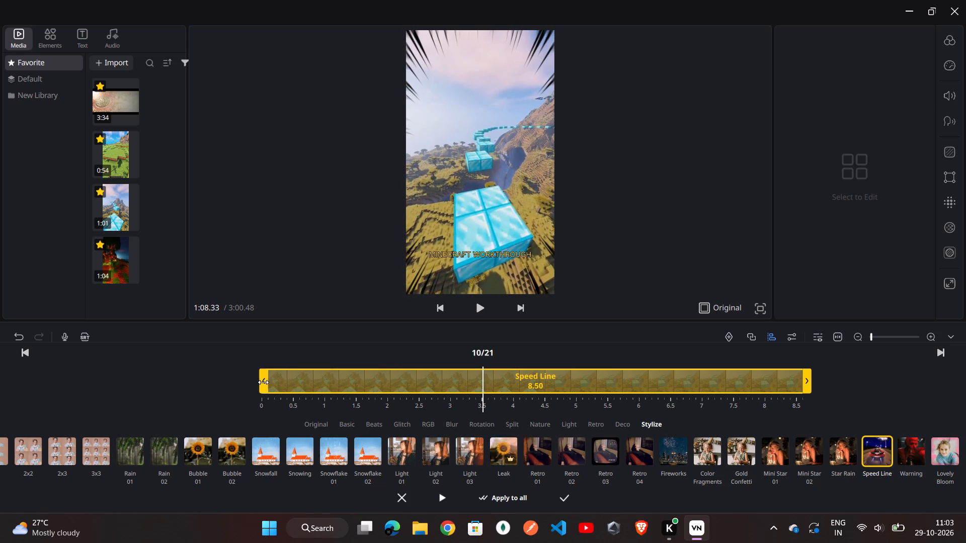
drag(263, 382, 257, 385)
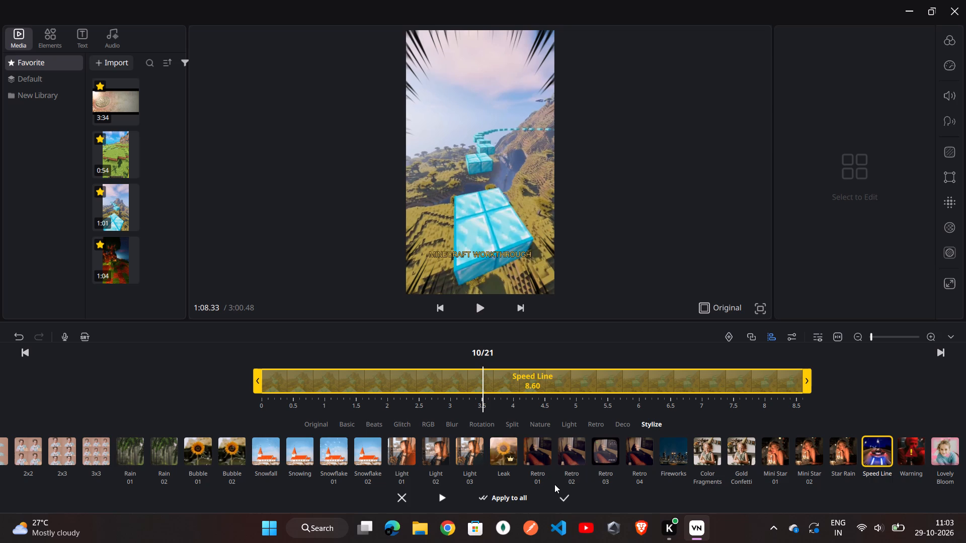
click(567, 500)
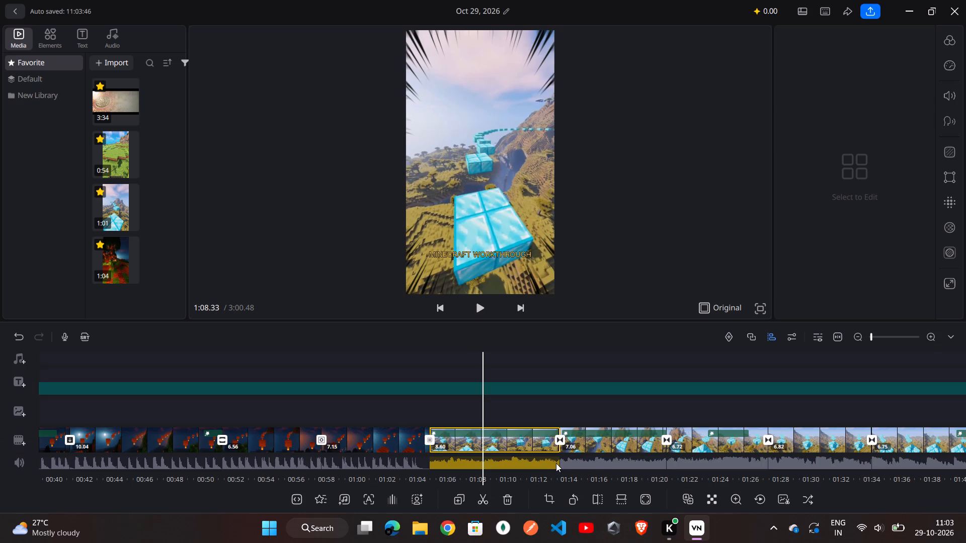
Review the diamond-block clips from 1:08.33 to 1:48.69, checking their effects and transitions.
scroll(556, 463, left, 3)
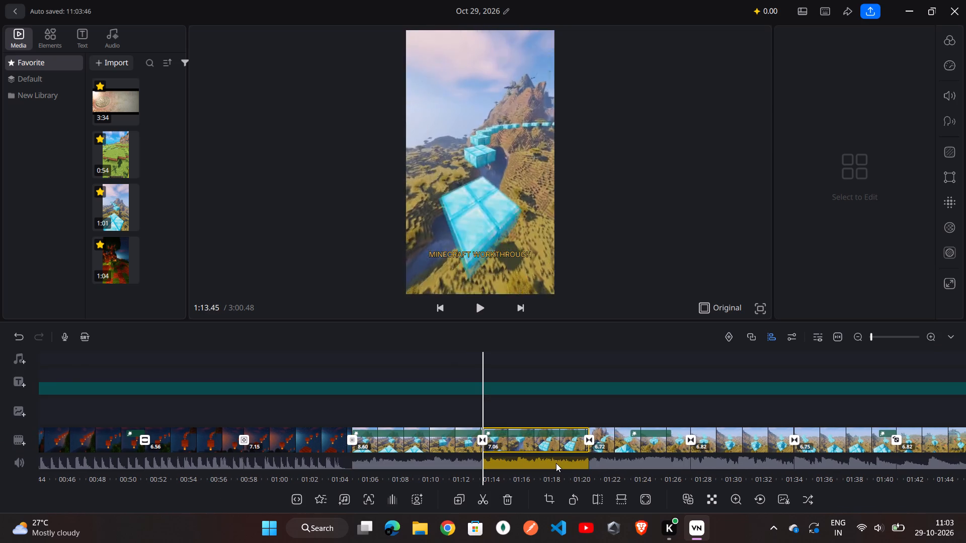
scroll(556, 463, left, 3)
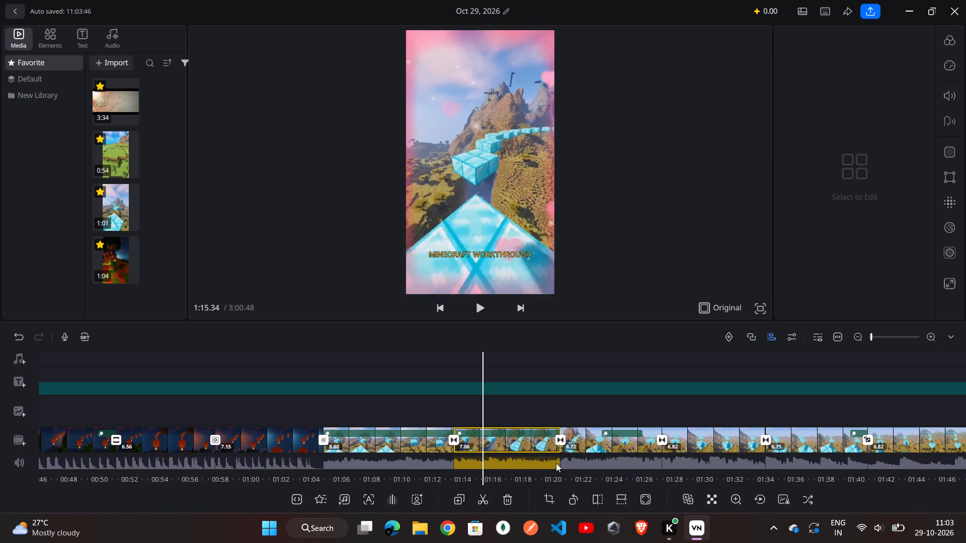
scroll(556, 463, left, 4)
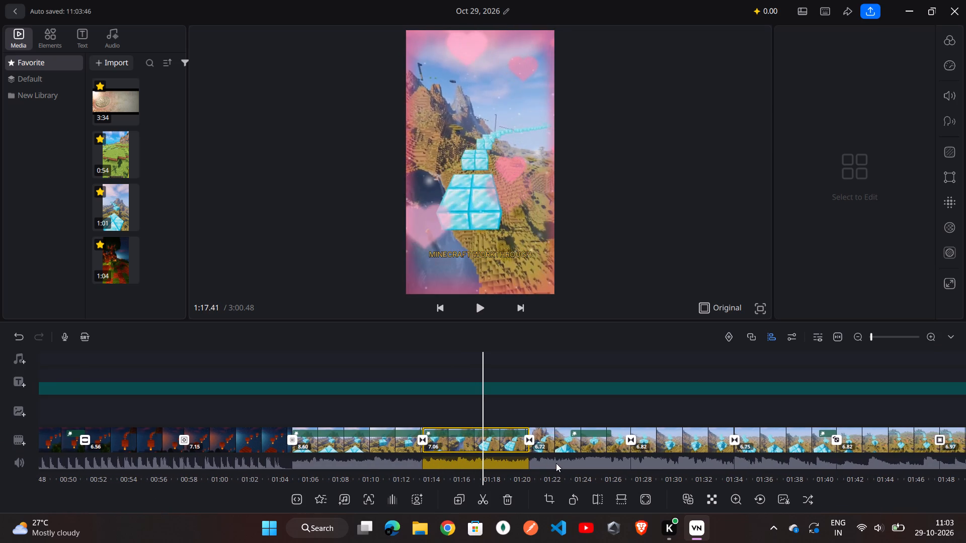
scroll(556, 463, left, 4)
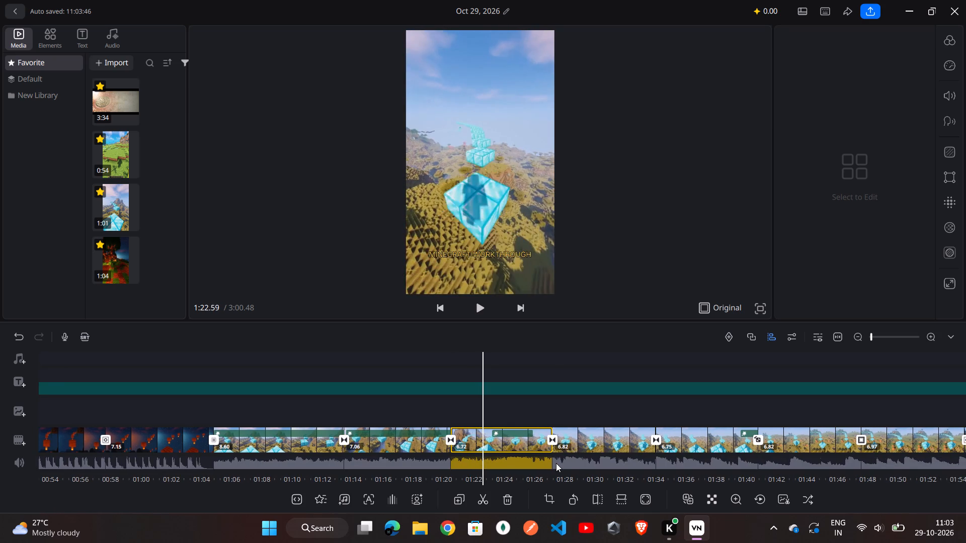
scroll(556, 463, left, 4)
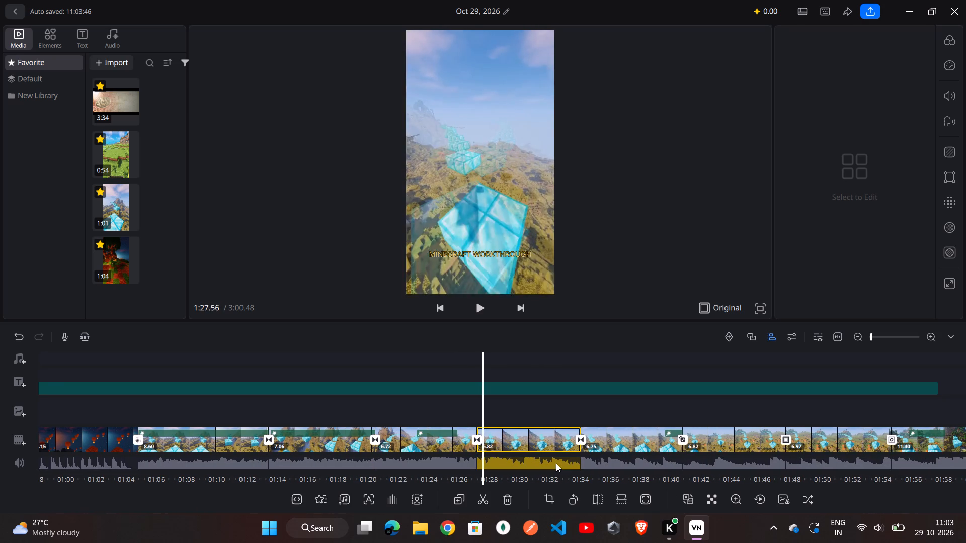
scroll(556, 463, left, 3)
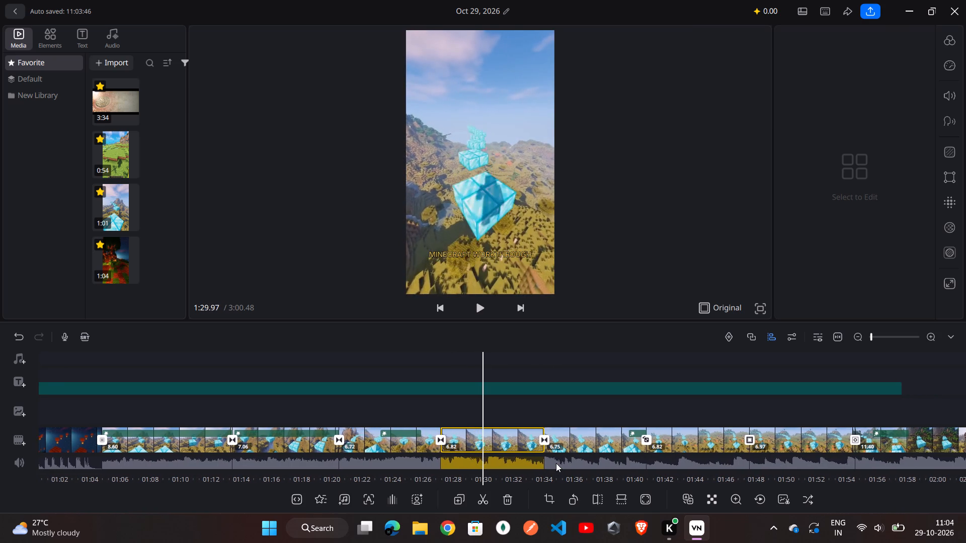
scroll(556, 463, left, 8)
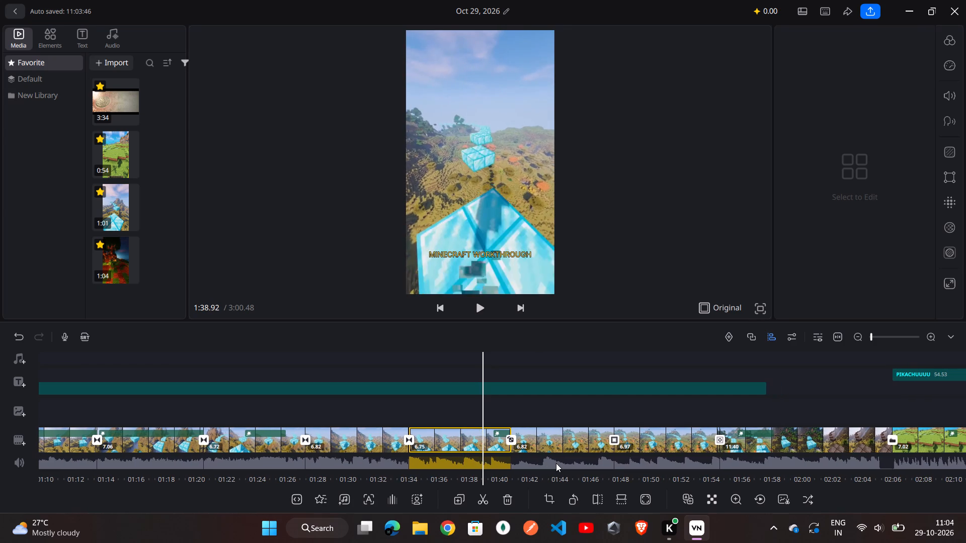
scroll(556, 463, left, 4)
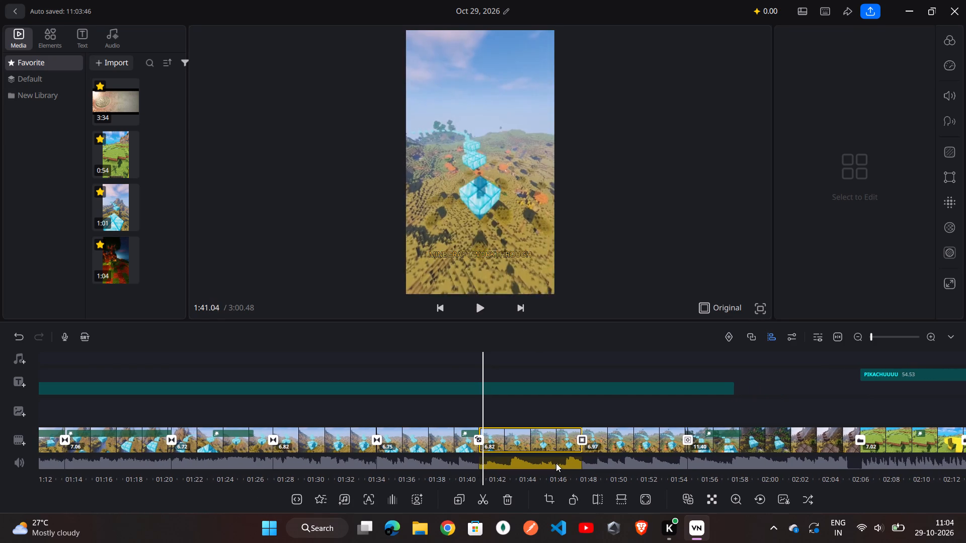
scroll(556, 463, left, 4)
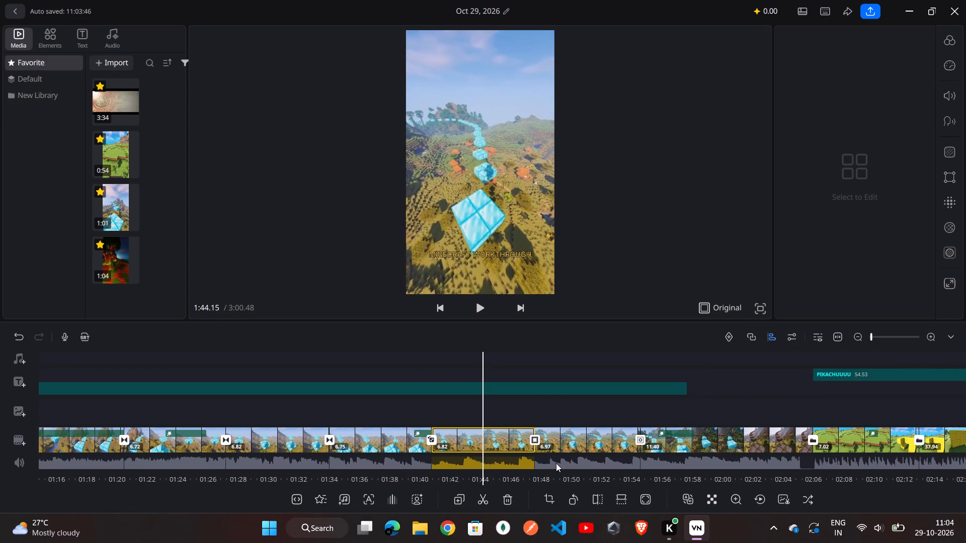
scroll(556, 463, left, 4)
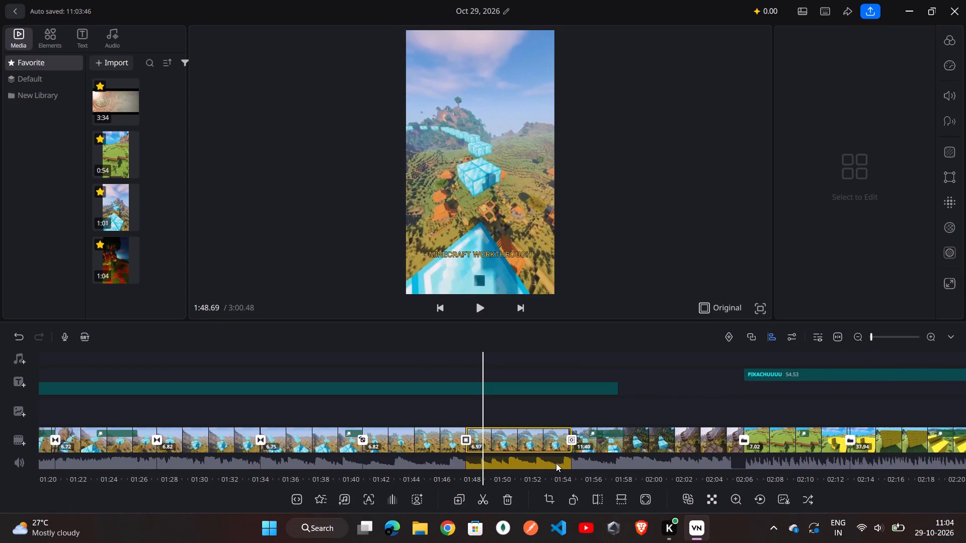
Add a keyframe at 1:49.47 in the 6.97-second diamond-block clip and move its picture down below the frame.
scroll(556, 463, left, 1)
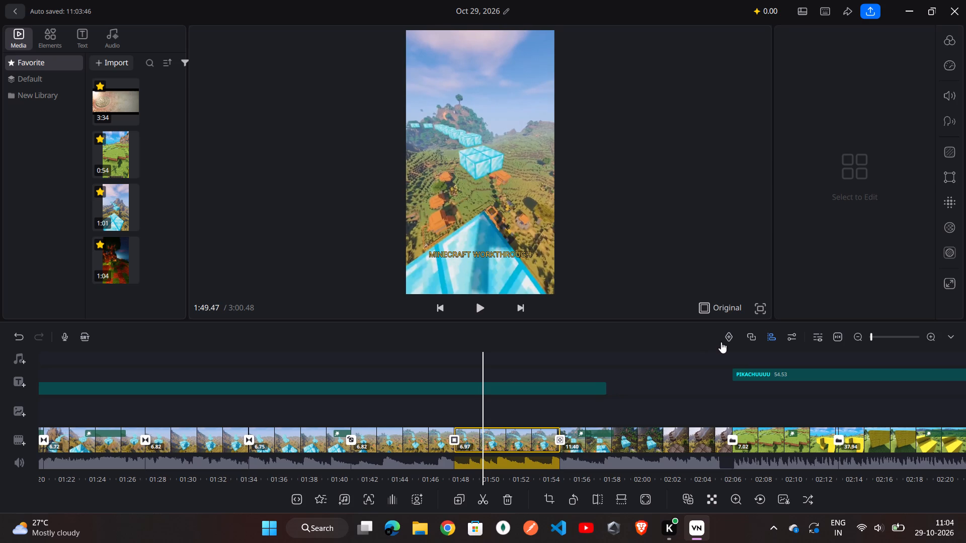
click(728, 339)
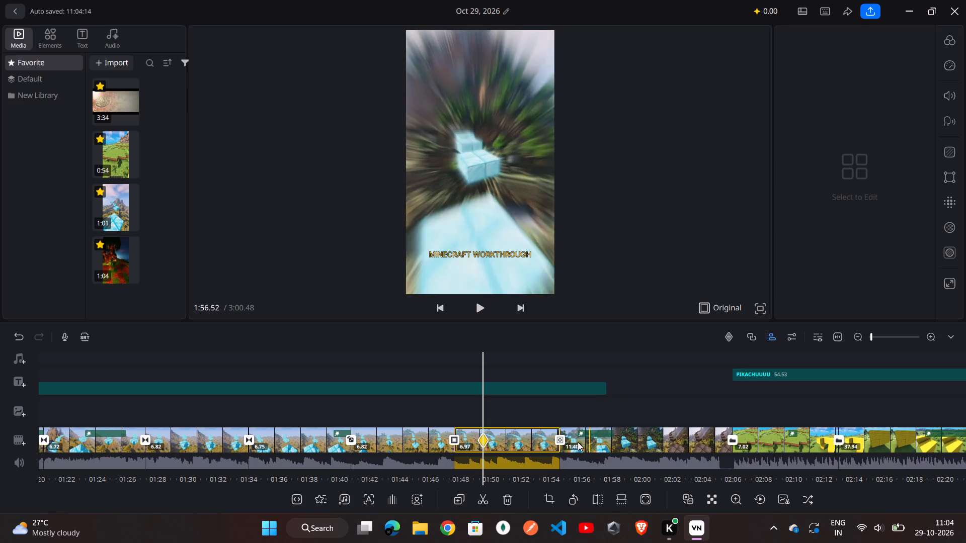
drag(507, 206, 510, 223)
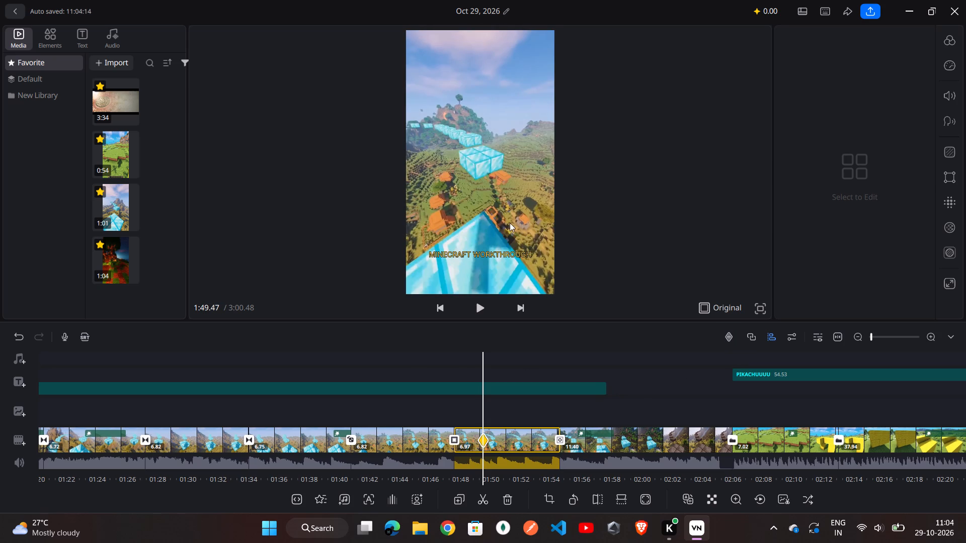
drag(510, 223, 515, 245)
click(515, 245)
drag(515, 245, 529, 287)
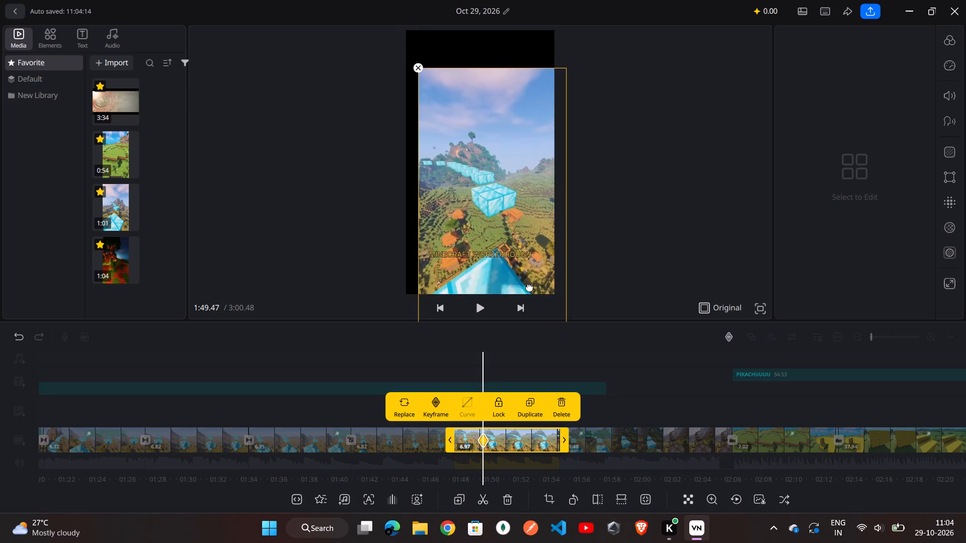
drag(529, 287, 521, 515)
Add a second keyframe at 1:53.38 in the 6.97-second clip and try to move the picture back up.
scroll(532, 447, left, 1)
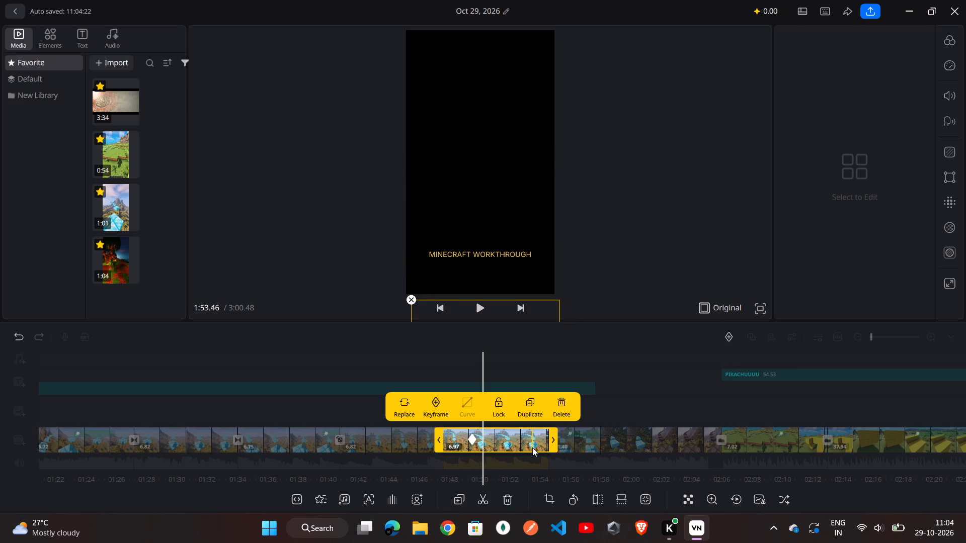
scroll(532, 447, left, 3)
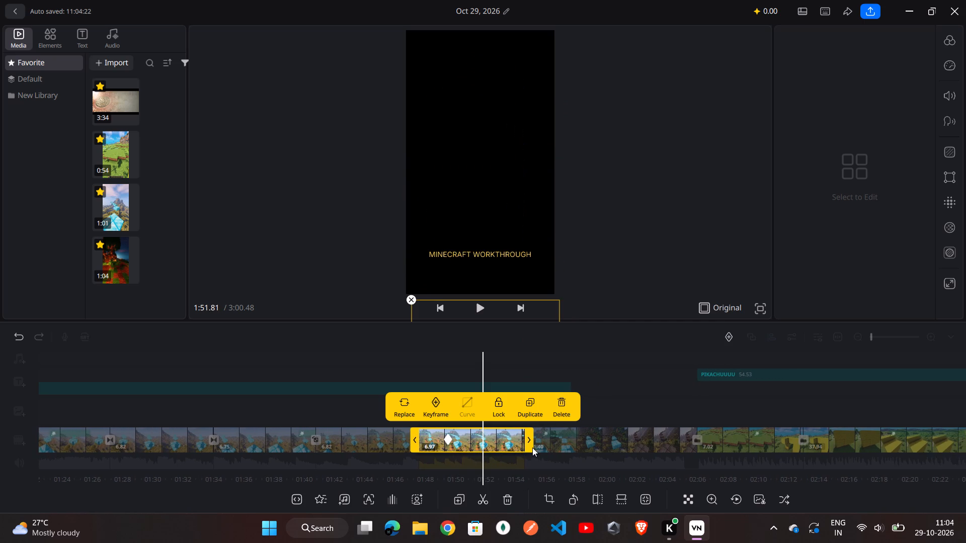
scroll(532, 447, left, 1)
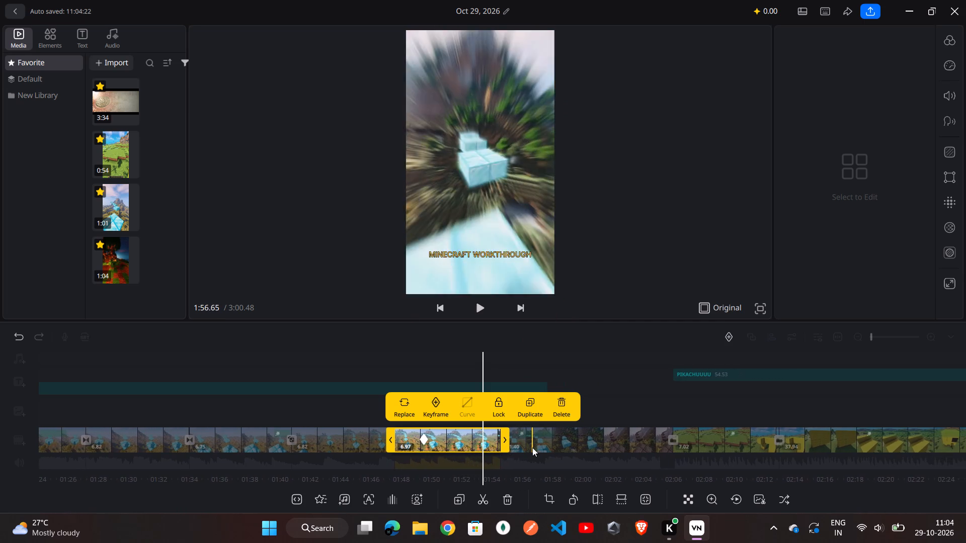
click(730, 335)
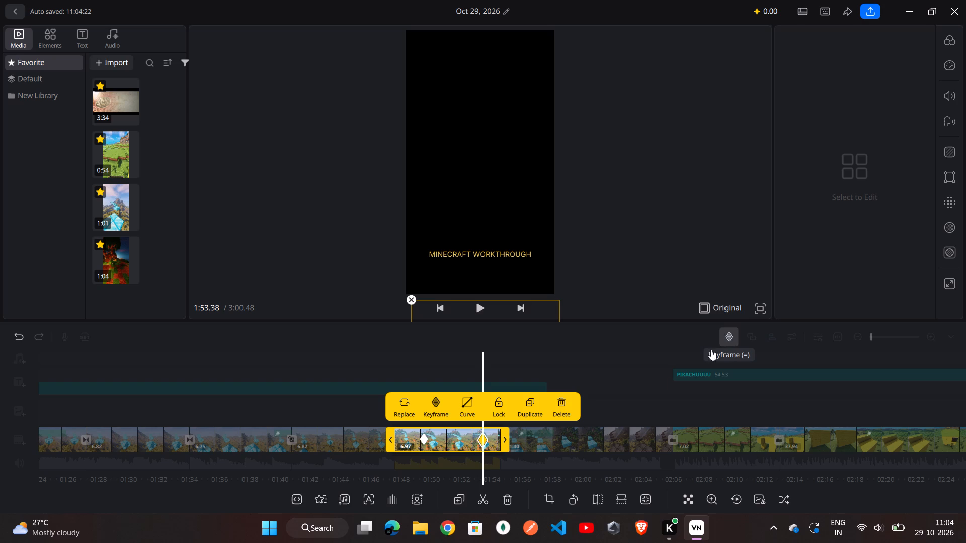
click(653, 393)
drag(509, 280, 502, 238)
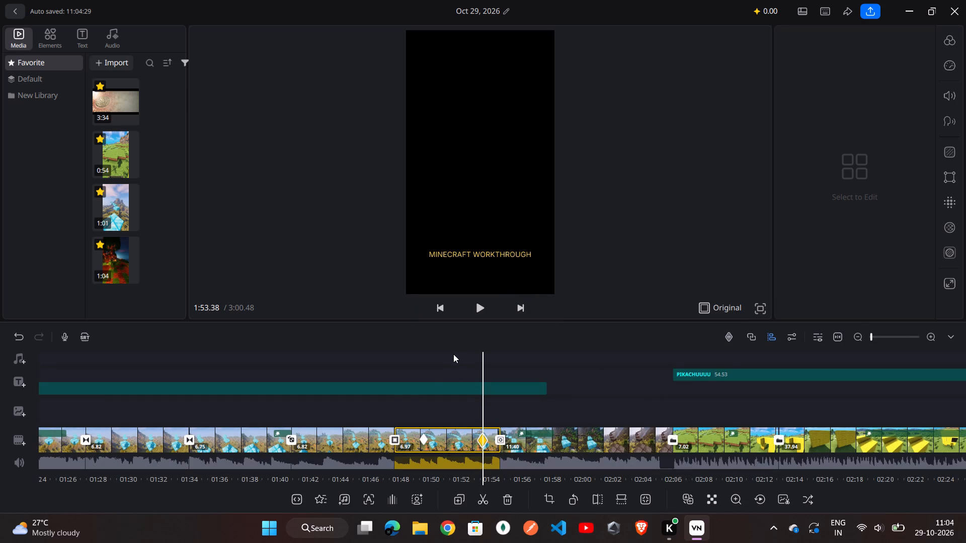
Play back the keyframed 6.97-second diamond-block clip from its start at about 1:47.60.
scroll(401, 401, right, 9)
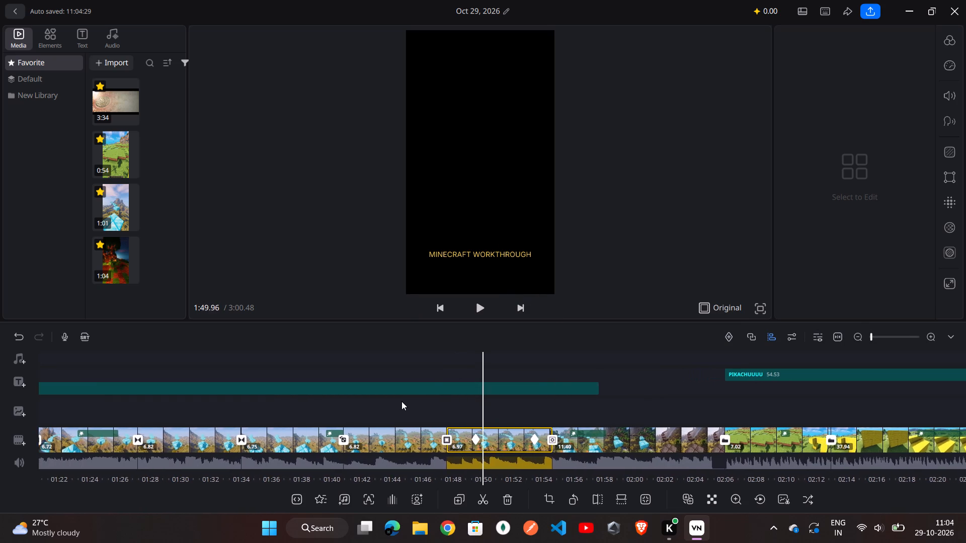
scroll(401, 401, right, 4)
click(478, 315)
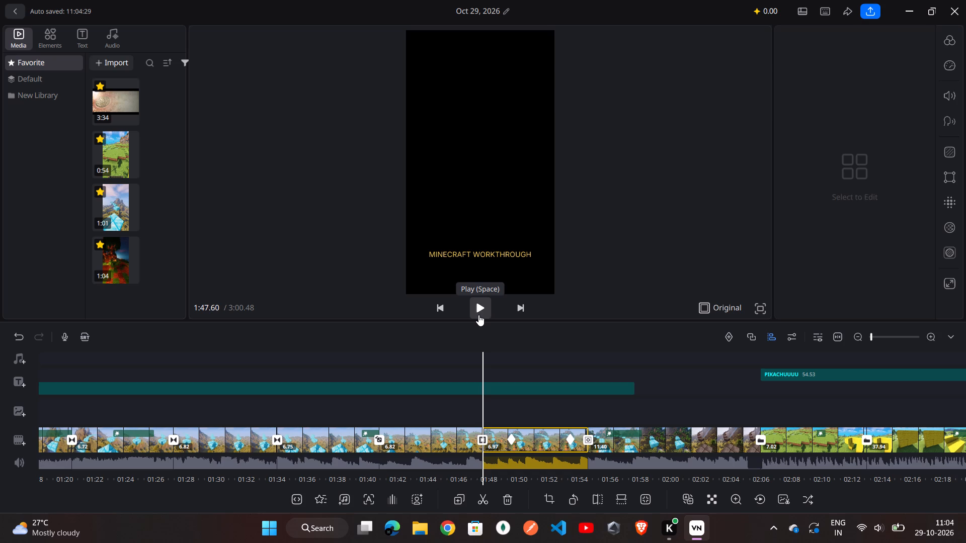
click(541, 361)
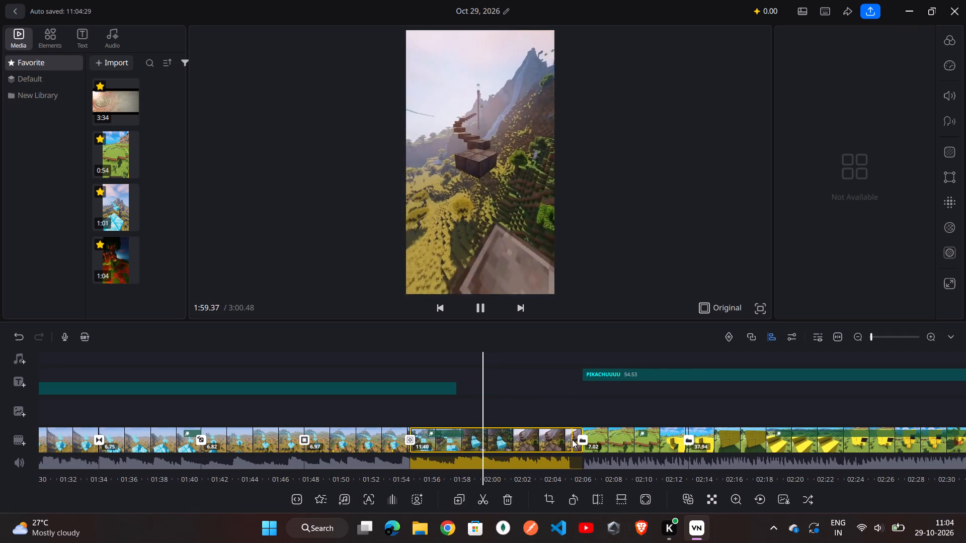
Extend the Beats effect on the 11.40-second clip to a duration of 7.35 seconds.
scroll(479, 444, right, 1)
click(479, 444)
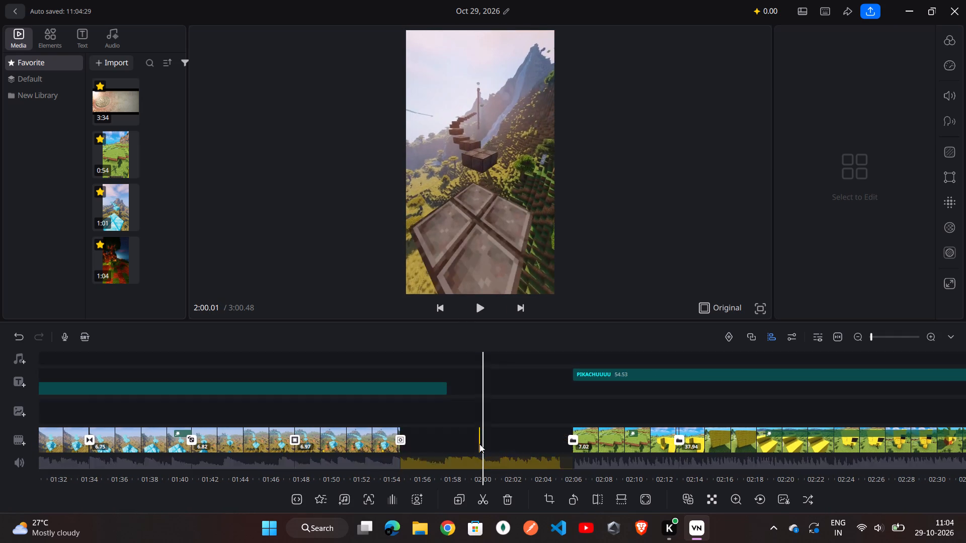
click(315, 496)
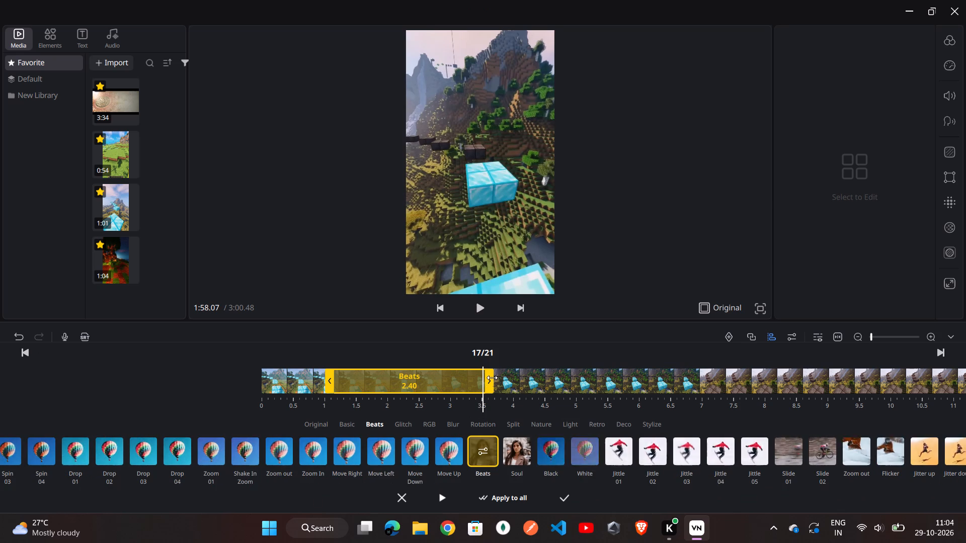
drag(492, 379, 610, 395)
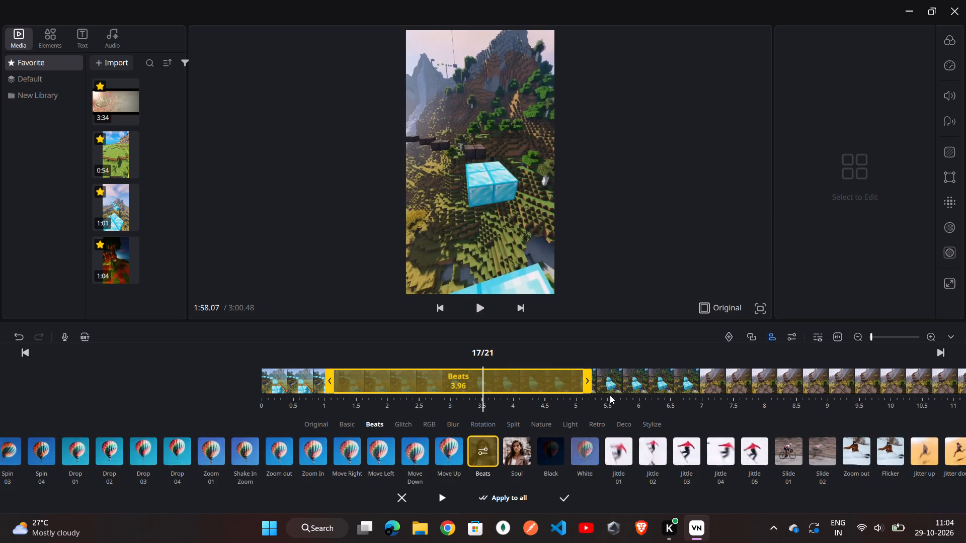
drag(610, 395, 803, 379)
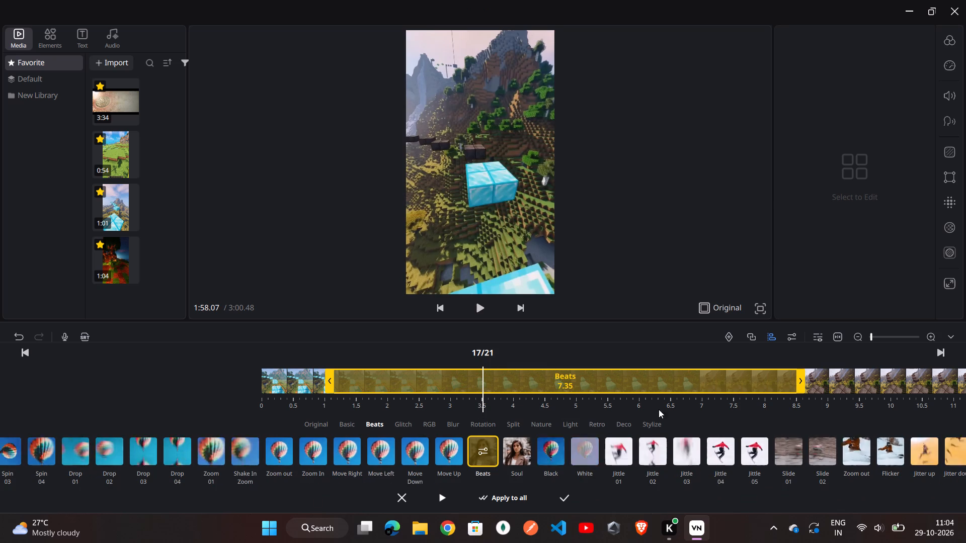
click(565, 497)
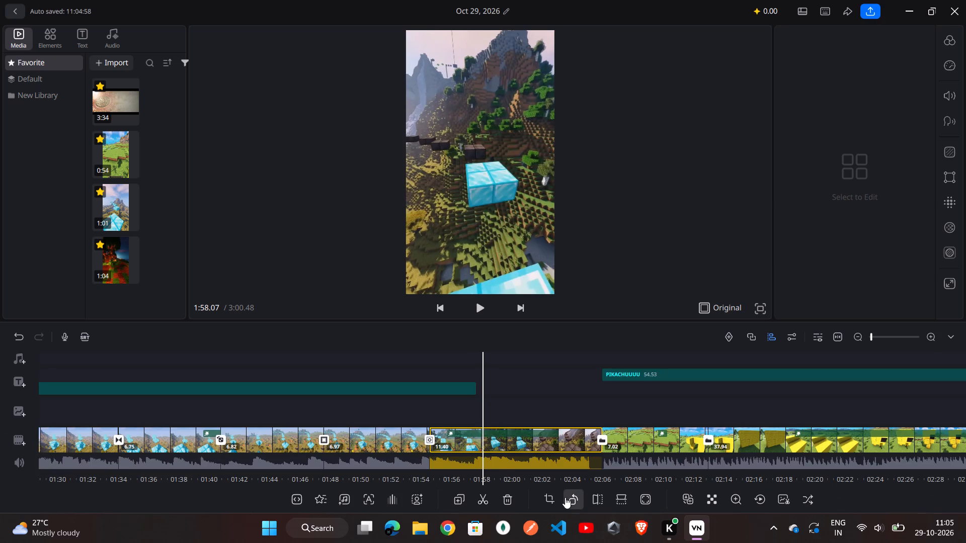
Play back the 11.40-second clip with the Beats effect and look through the following PIKACHUUUU clip up to 2:11.20.
scroll(480, 456, right, 2)
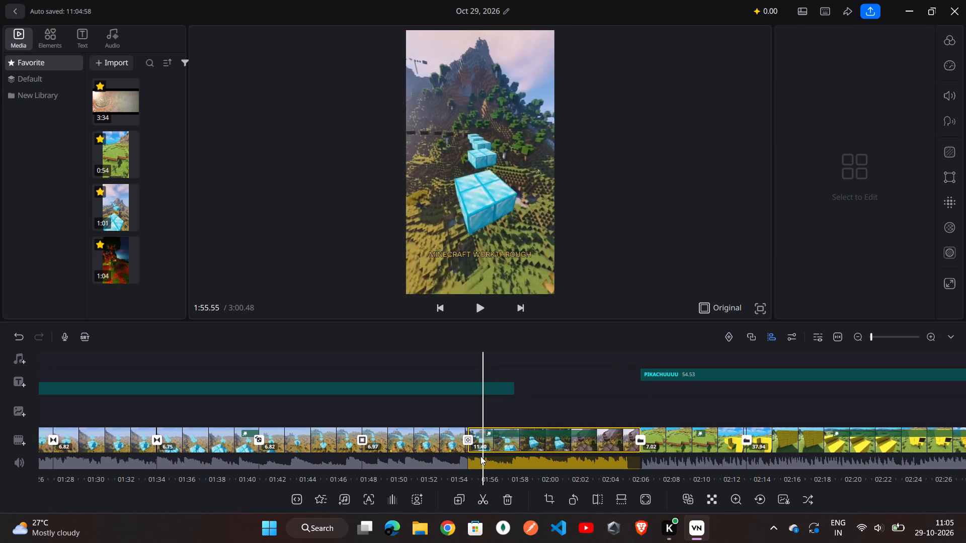
scroll(480, 456, right, 1)
click(485, 309)
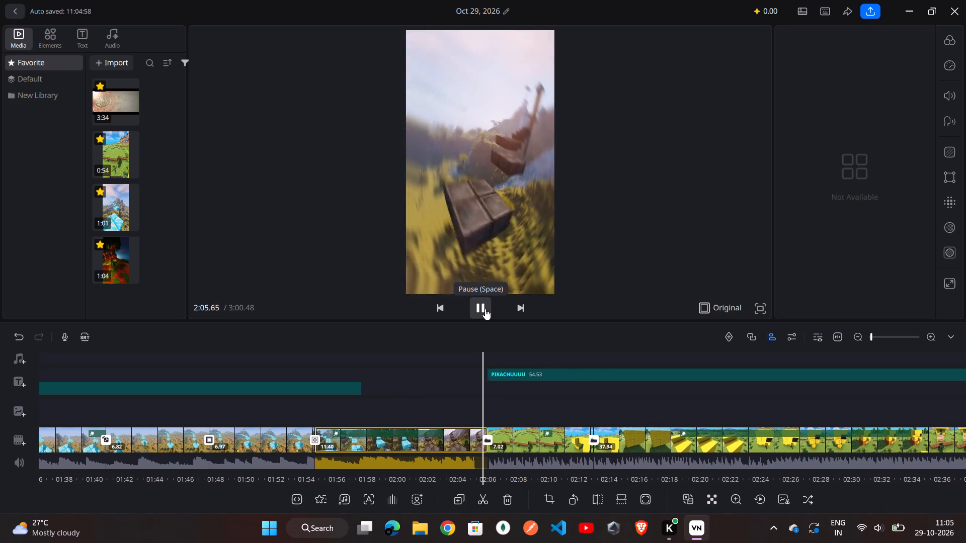
scroll(559, 381, left, 2)
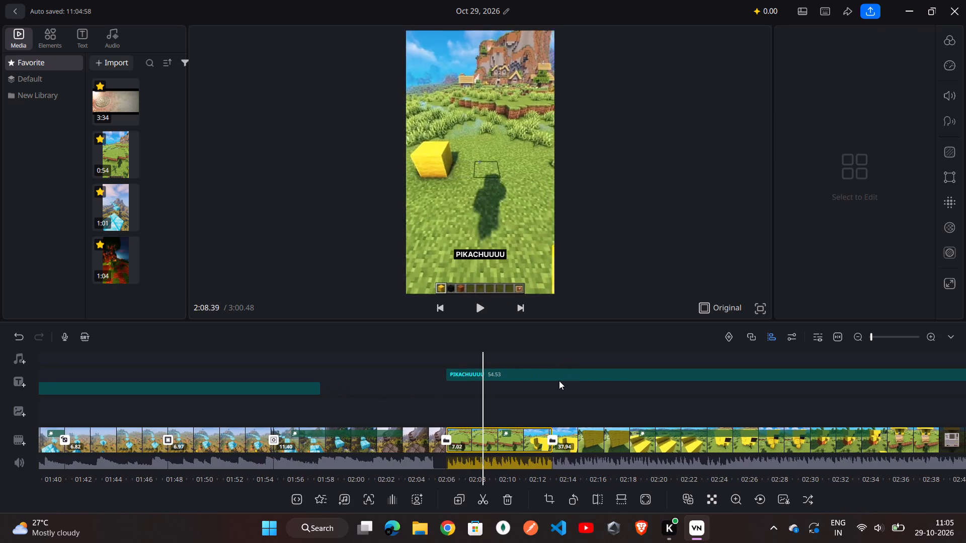
scroll(559, 381, left, 3)
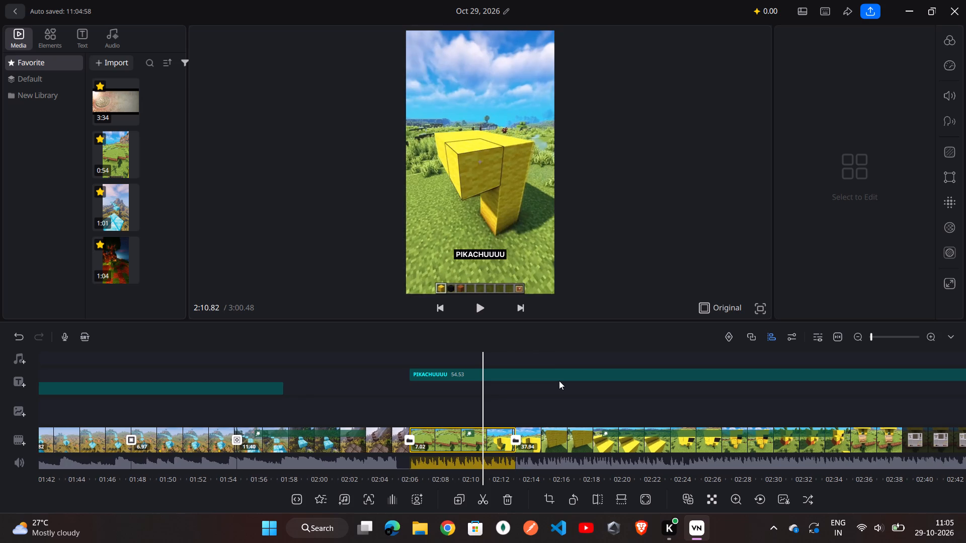
scroll(559, 381, left, 1)
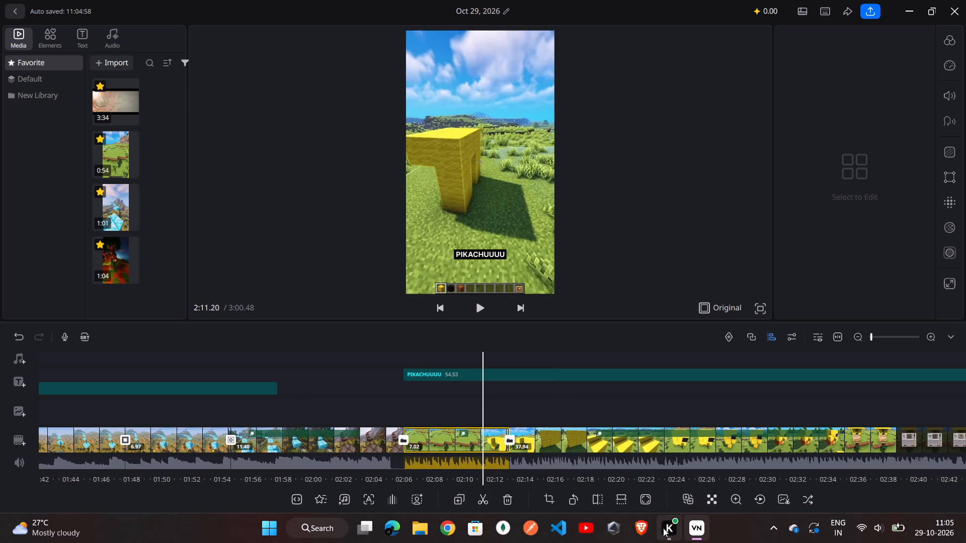